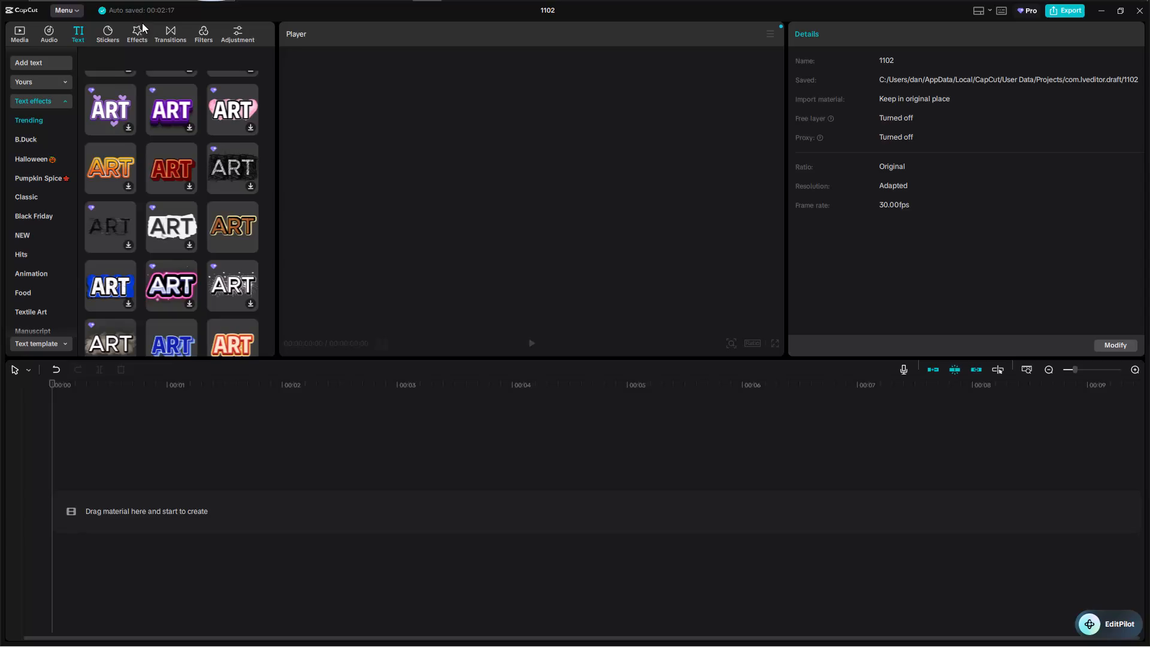
Browse the trending text effects for a title style.
click(20, 37)
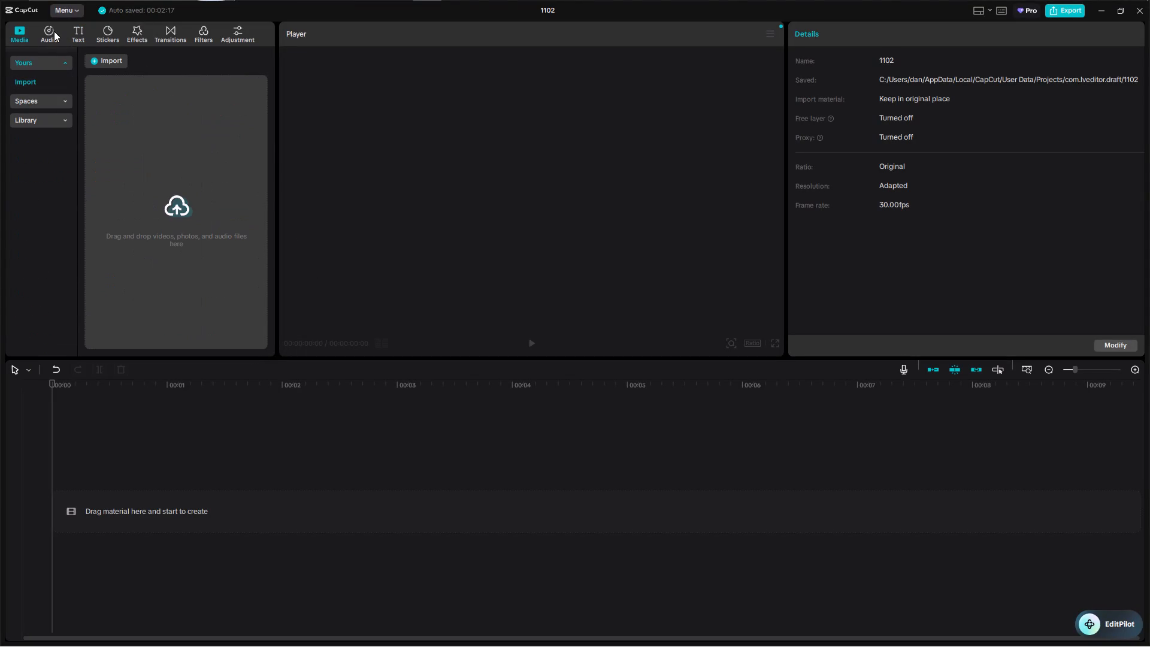
click(54, 31)
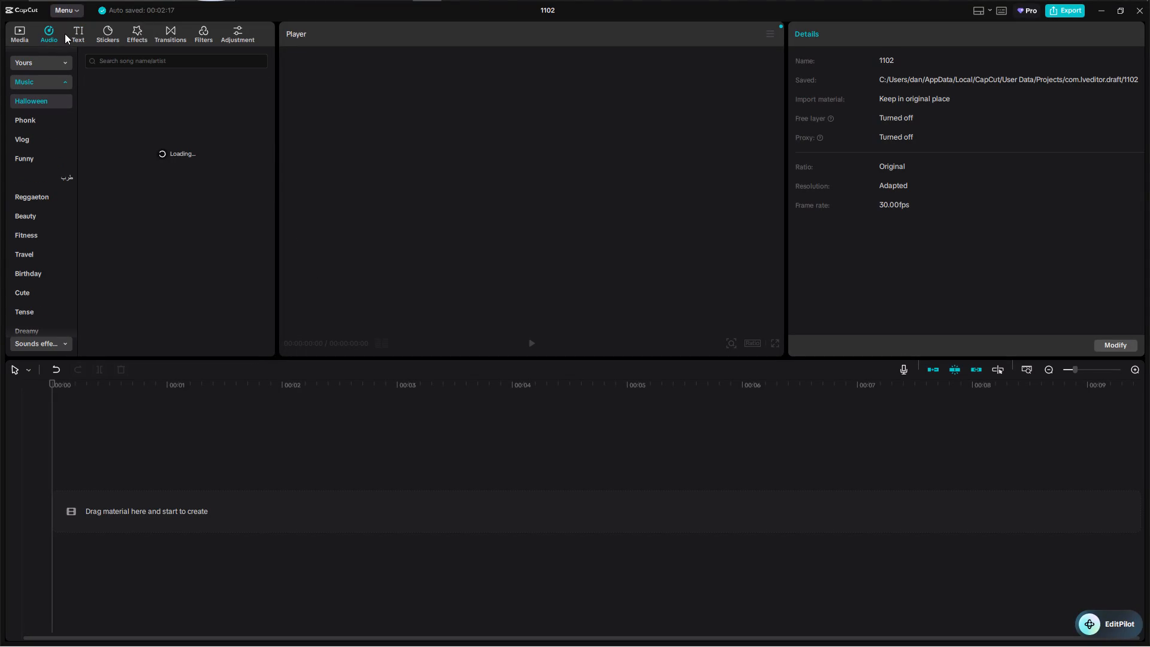
click(86, 31)
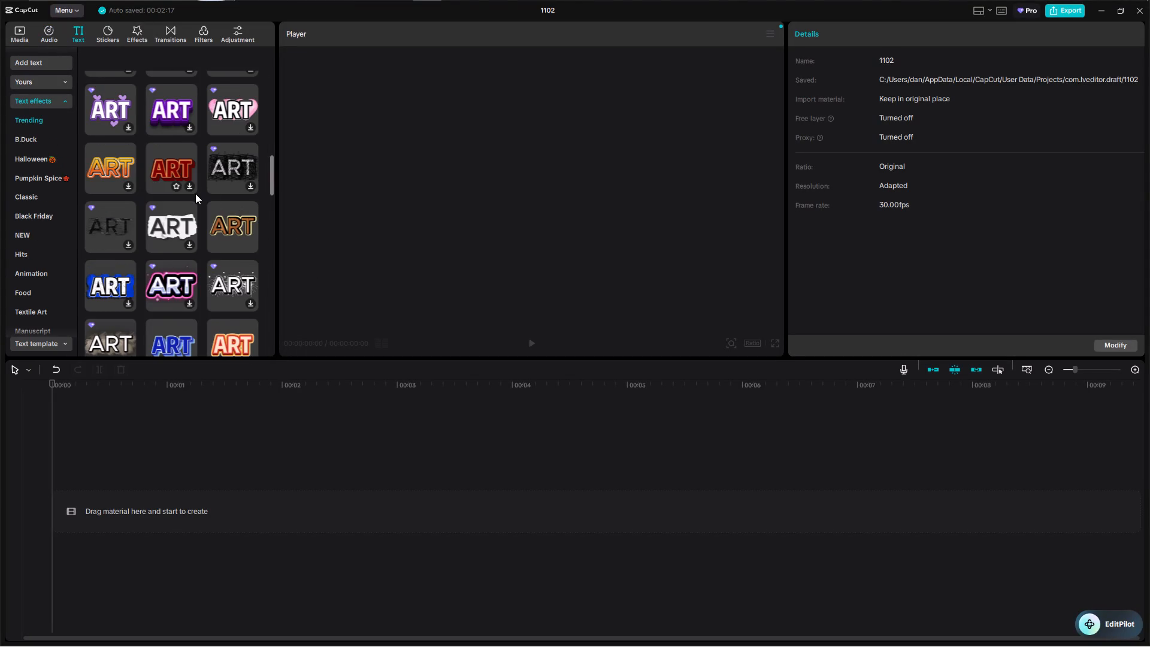
scroll(195, 192, down, 2)
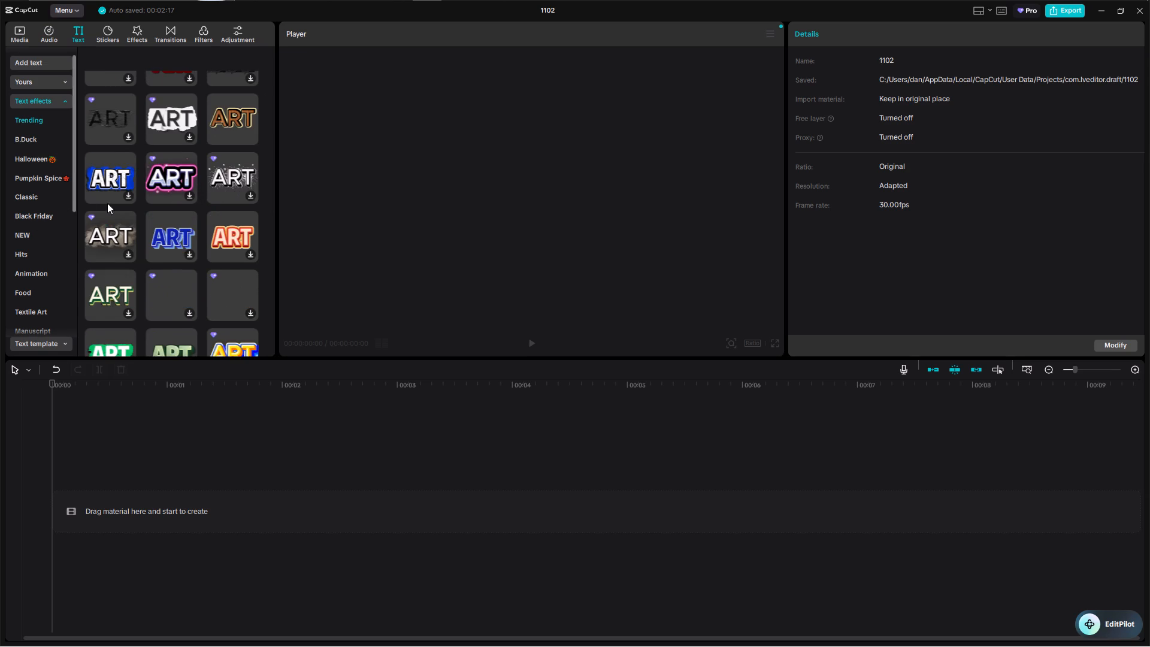
scroll(125, 203, down, 1)
scroll(192, 204, down, 2)
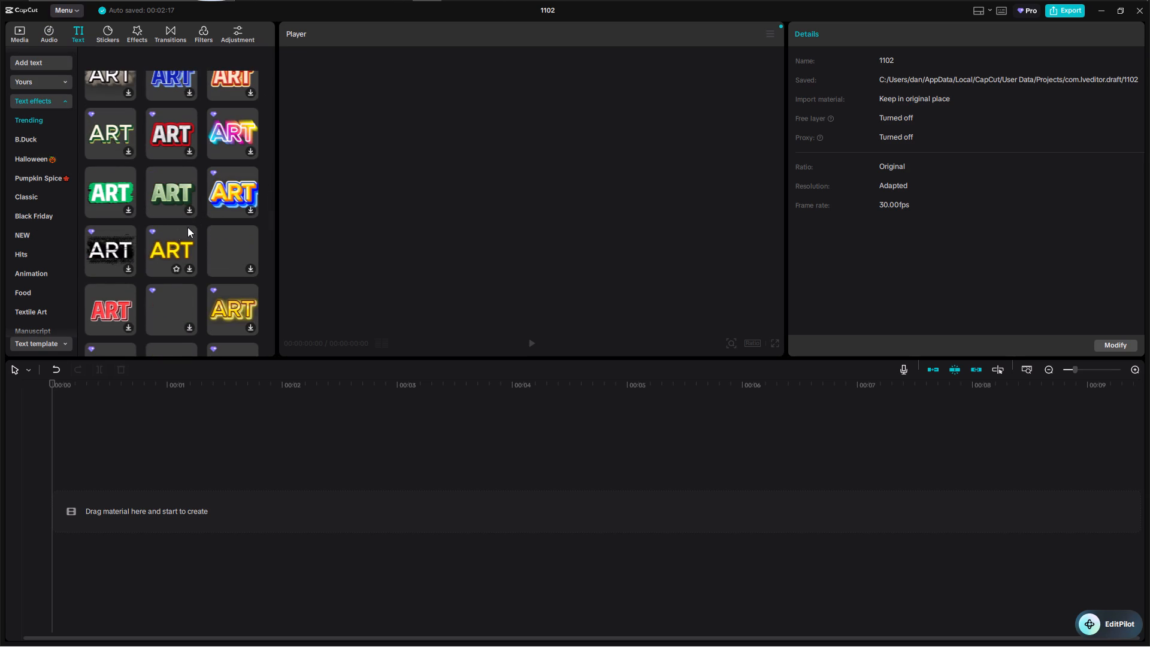
scroll(229, 216, down, 4)
scroll(229, 219, up, 12)
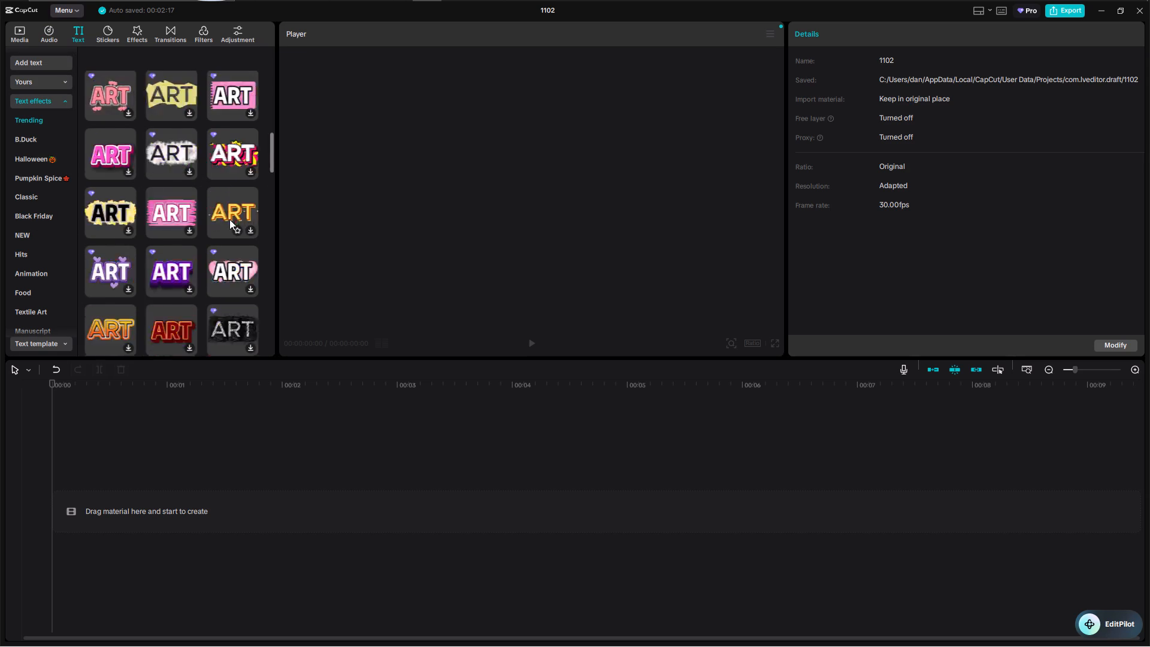
scroll(229, 219, up, 14)
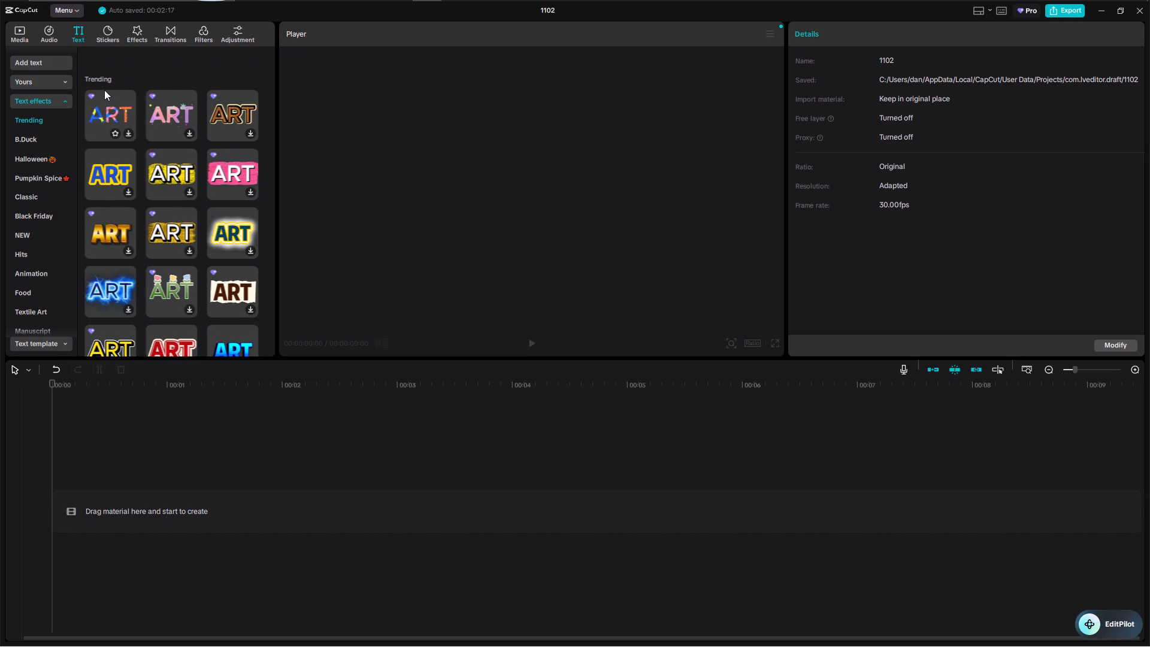
Add a Default text clip to the start of the empty timeline.
click(46, 83)
click(48, 68)
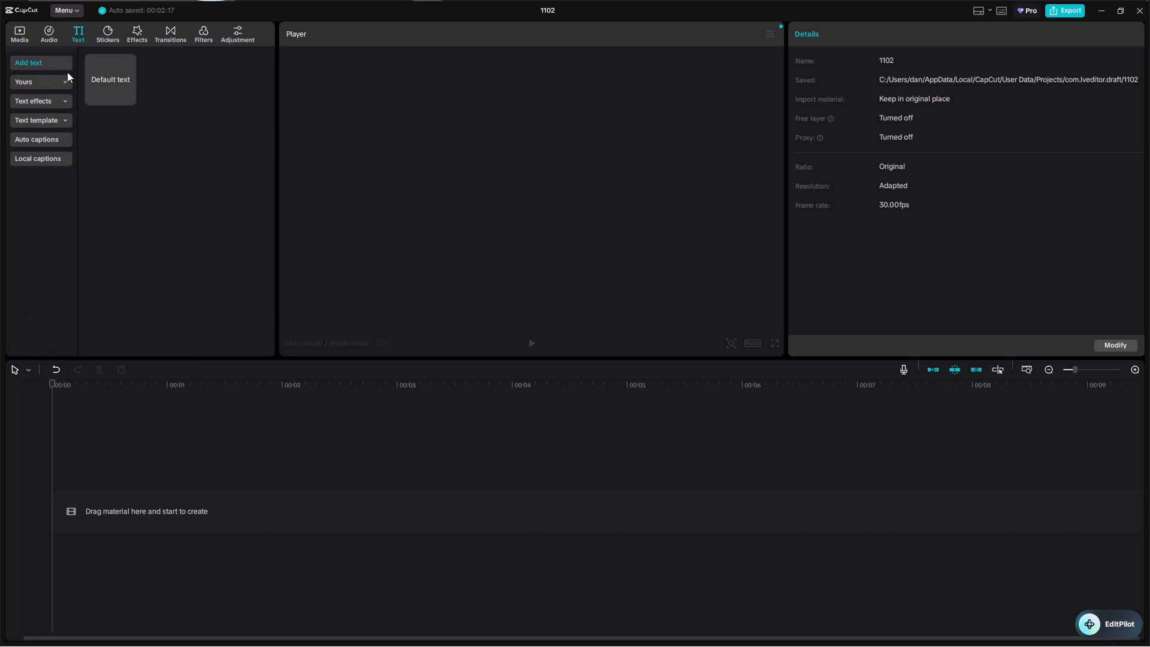
click(110, 83)
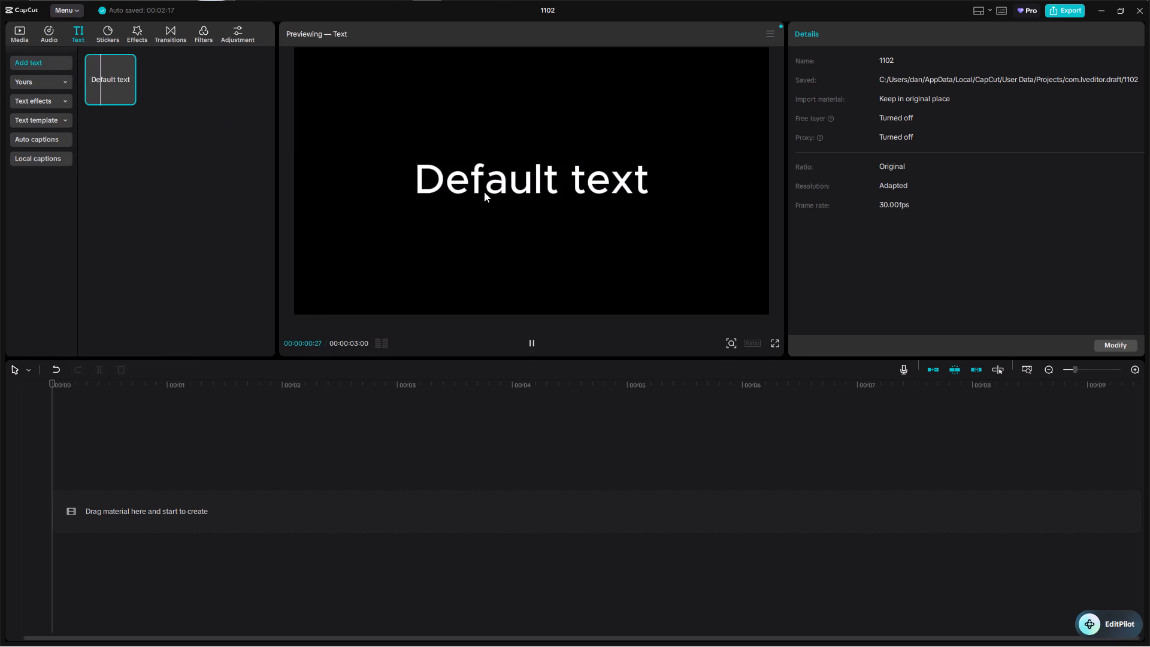
click(484, 186)
drag(115, 84, 119, 151)
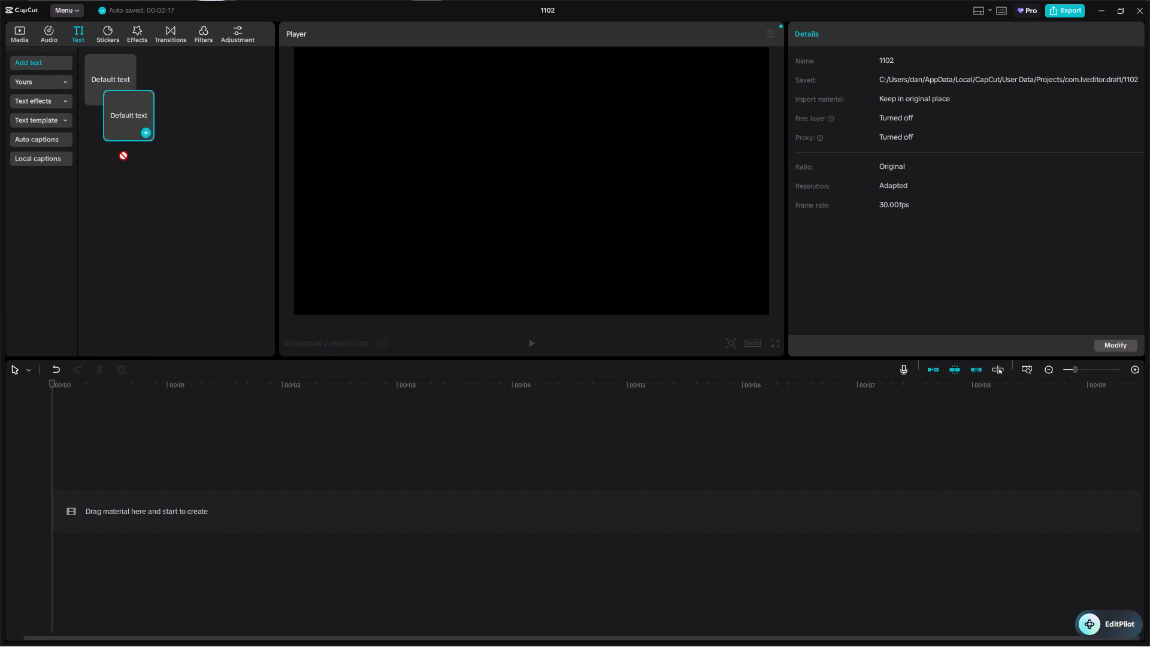
drag(119, 151, 125, 486)
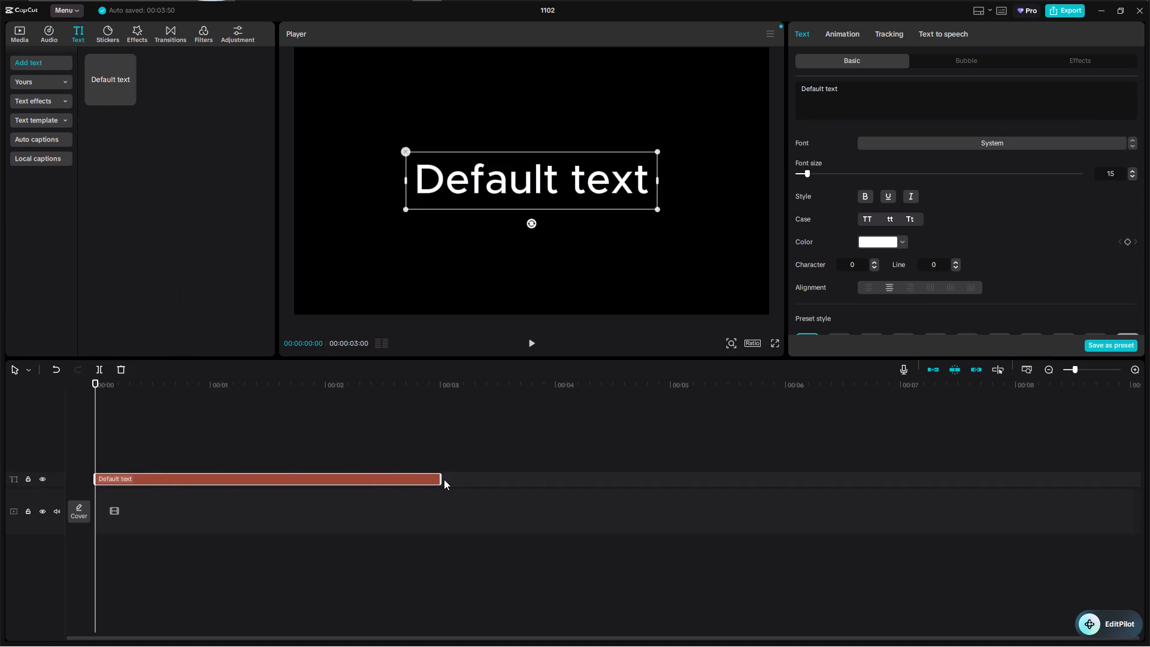
Extend the end of the Default text clip to a duration of 00:00:03:26.
drag(441, 478, 515, 476)
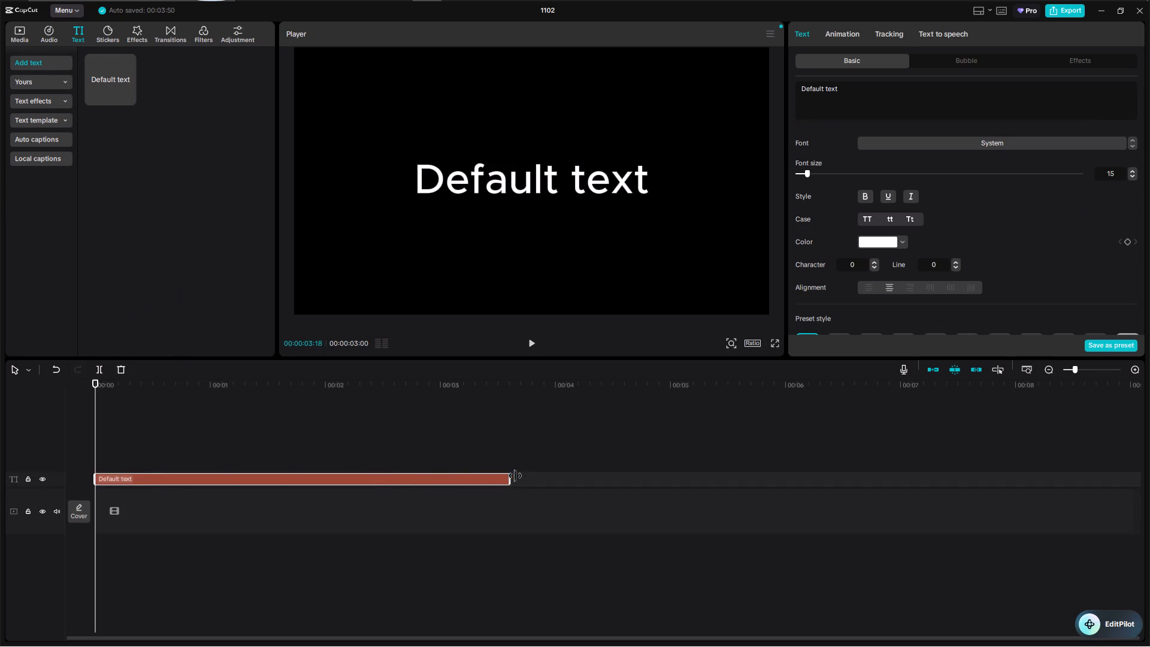
drag(515, 476, 537, 476)
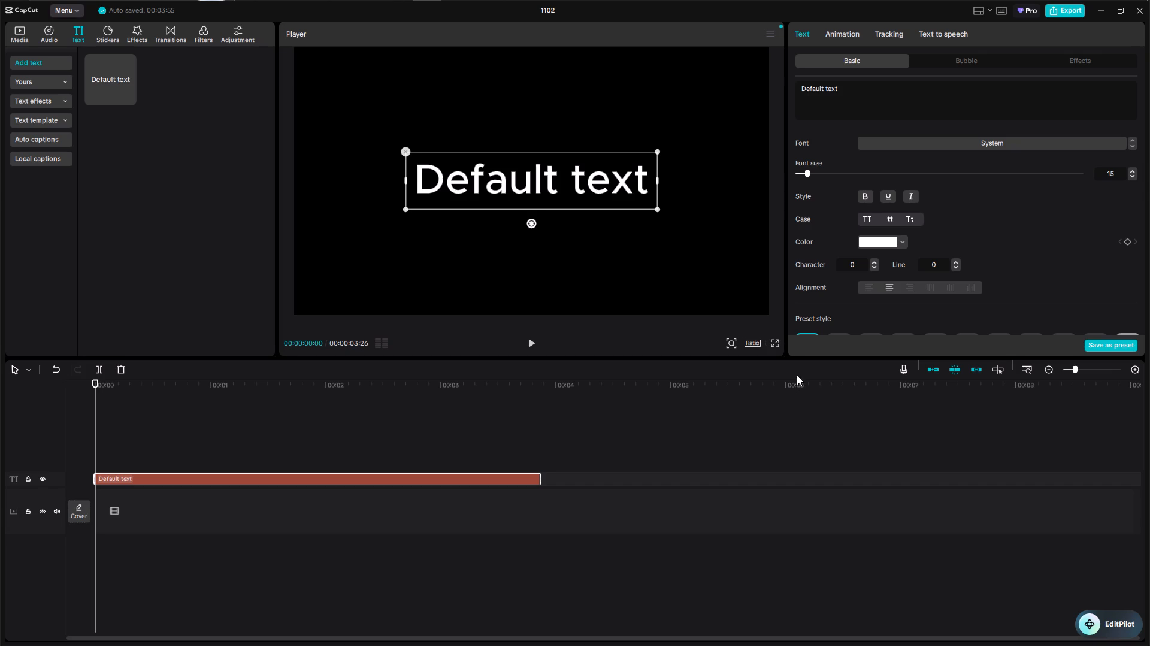
Move the Default text from the centre of the video frame to its upper-left corner.
drag(1076, 366, 1074, 368)
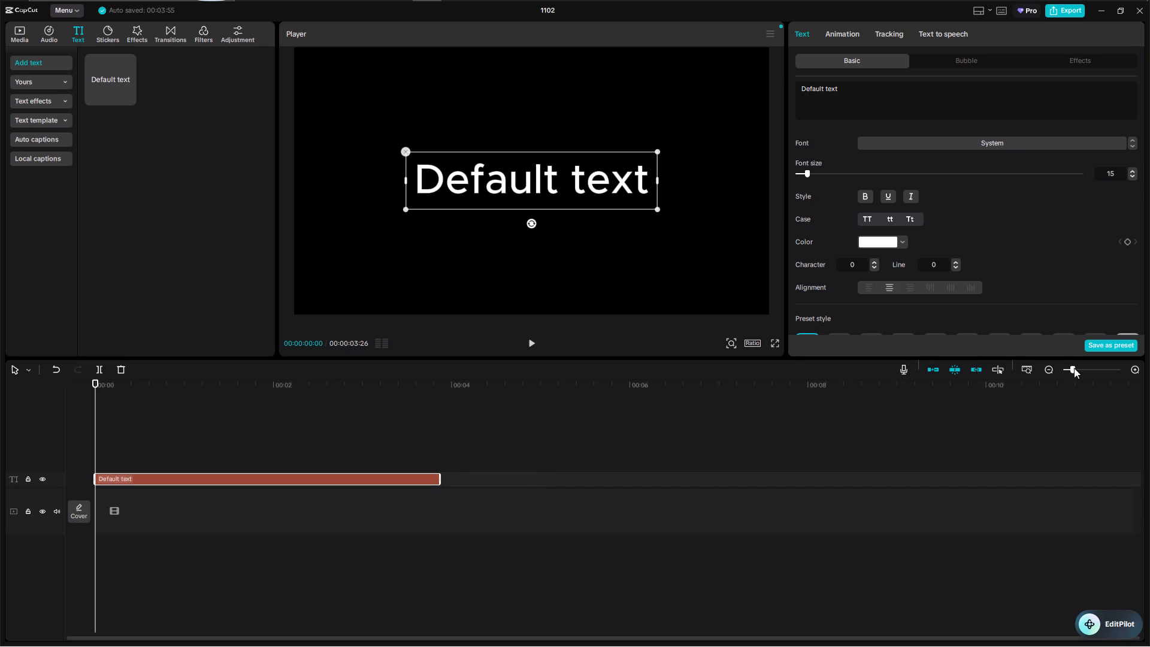
drag(1074, 368, 1065, 377)
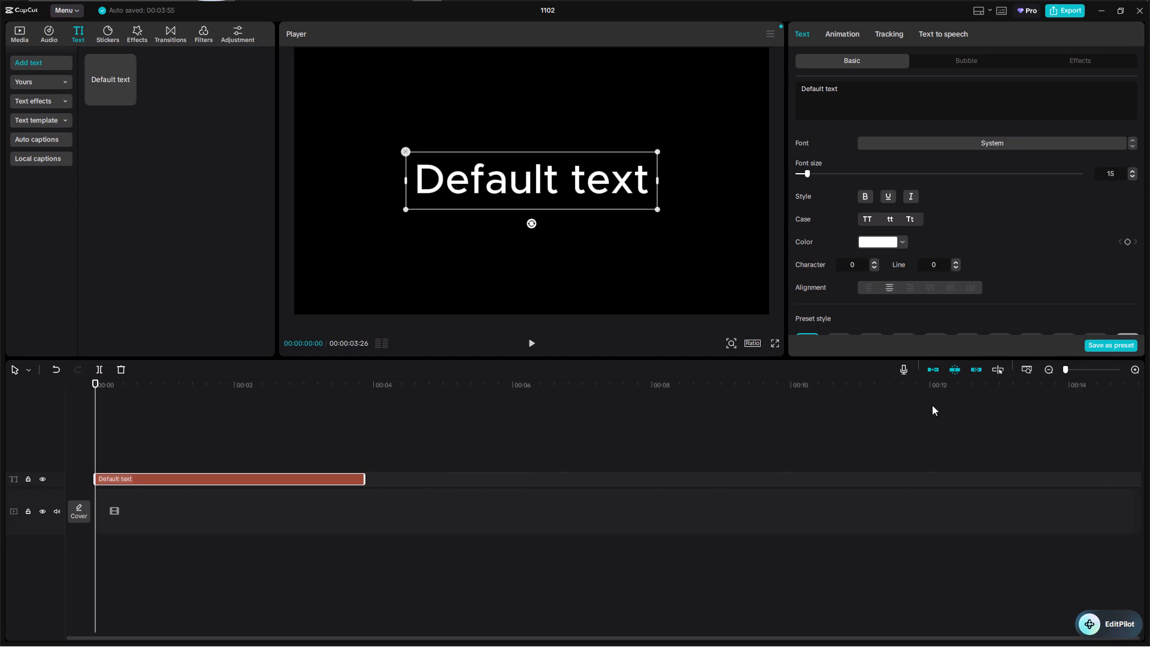
drag(535, 181, 452, 100)
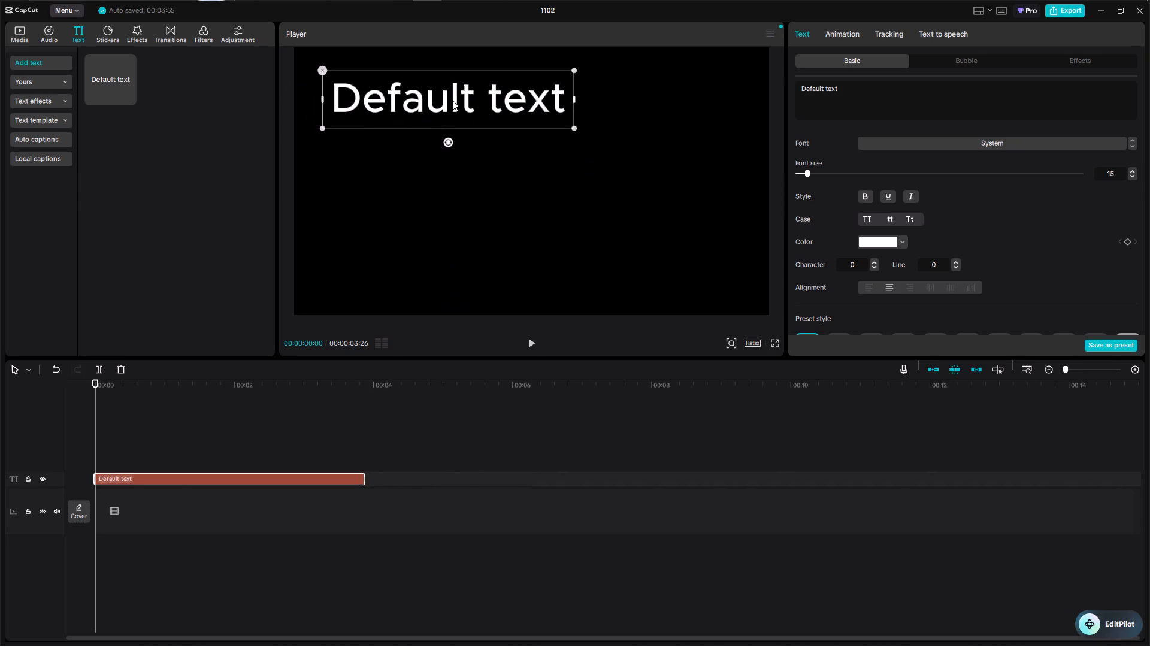
drag(452, 100, 434, 89)
click(543, 84)
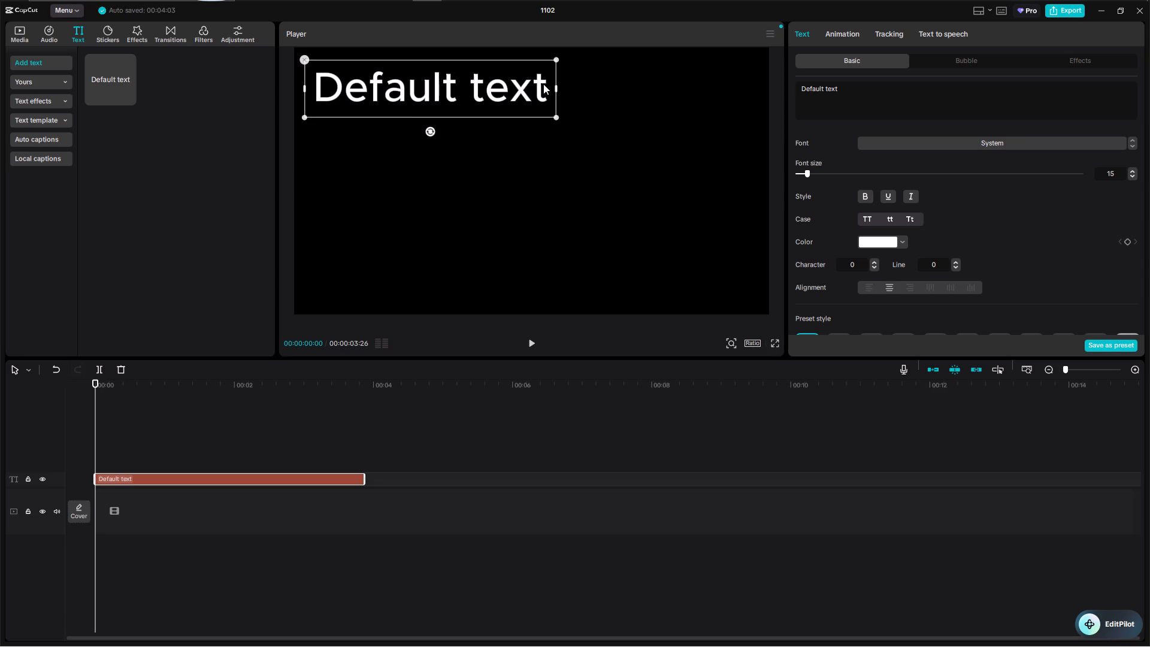
Replace the Default text wording with "Hi There Landlord".
click(171, 481)
double_click(401, 92)
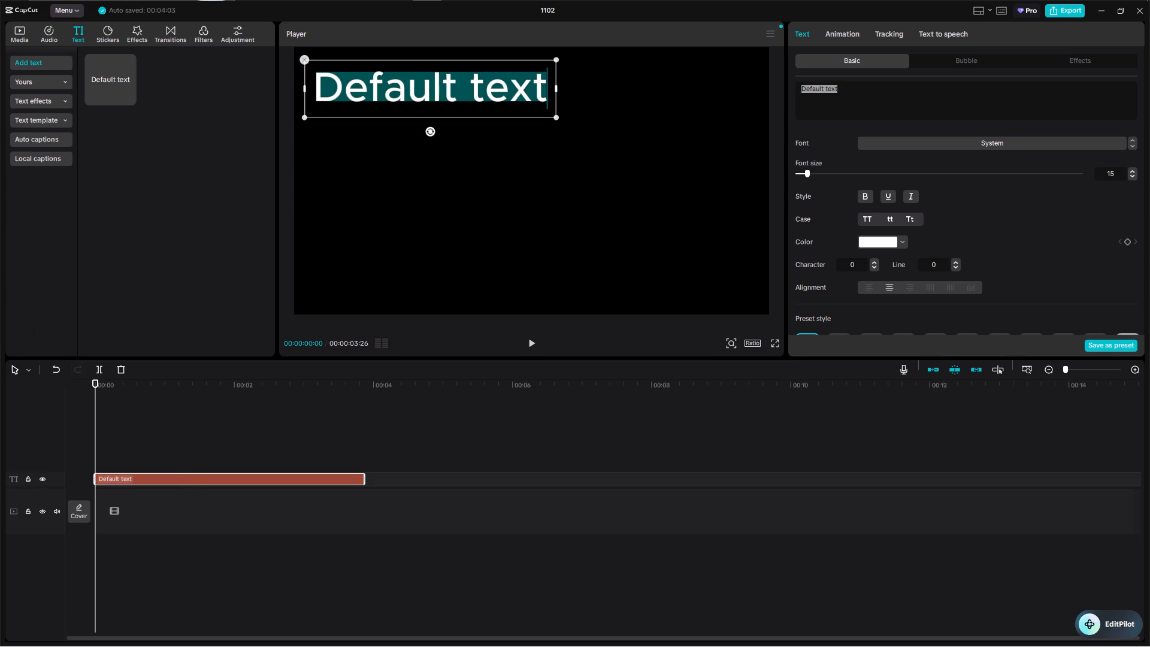
click(876, 80)
drag(865, 89, 851, 91)
drag(837, 93, 769, 88)
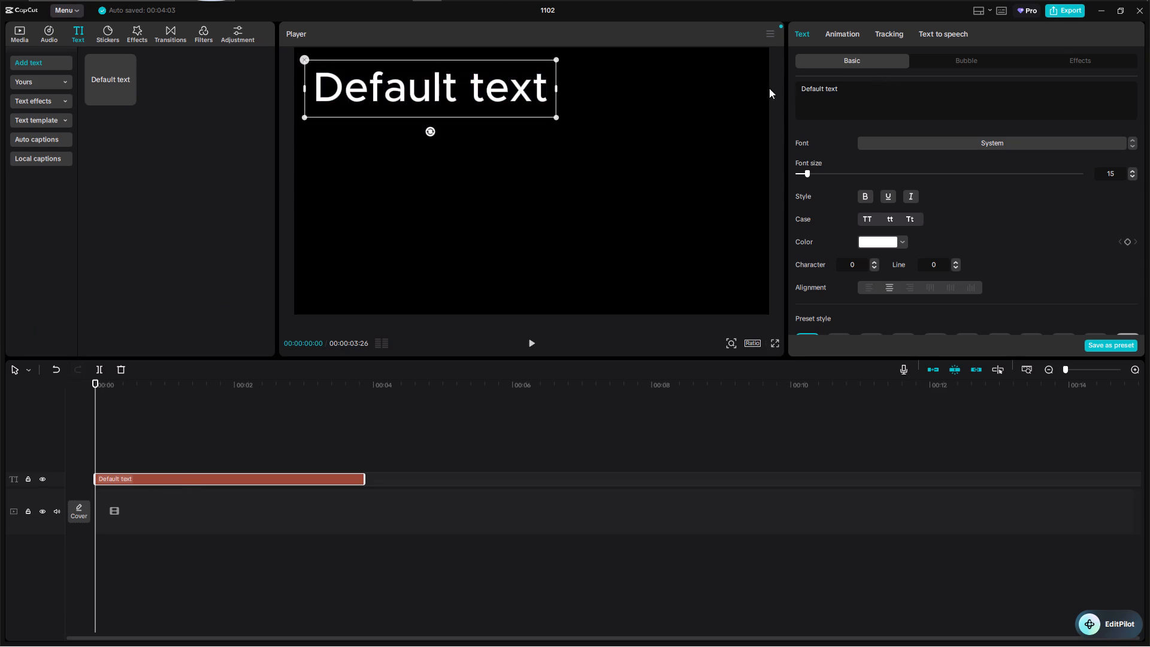
drag(769, 88, 862, 87)
drag(863, 87, 773, 86)
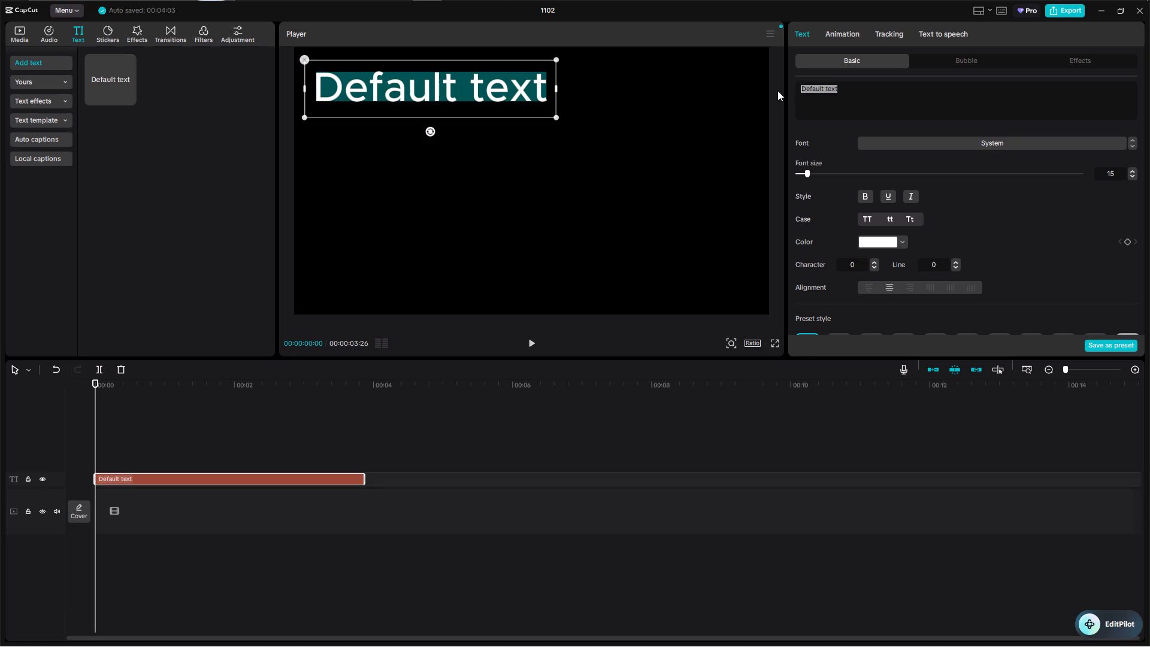
text(Hir)
key(BackSpace)
key(space)
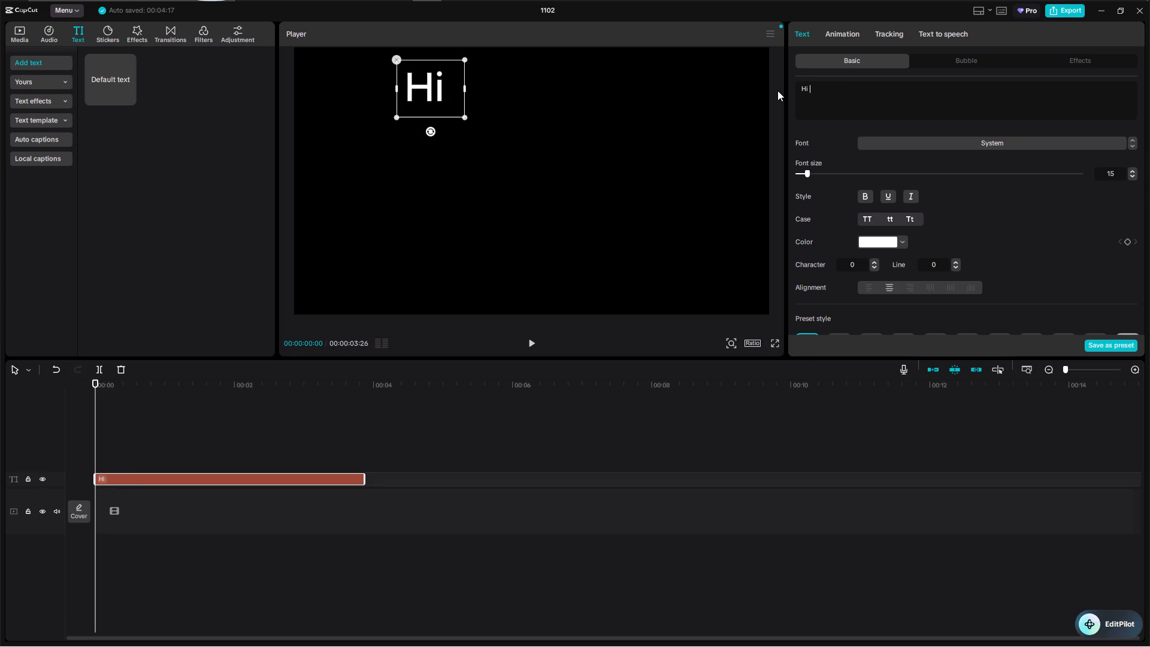
key(shift+t)
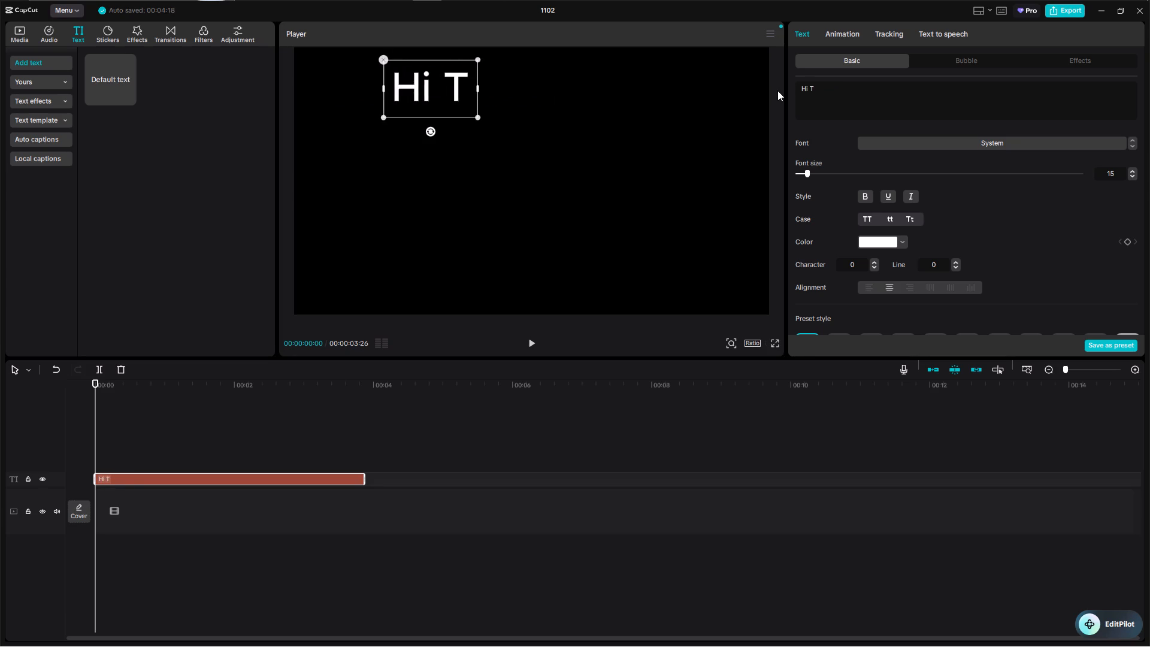
text(here)
key(space)
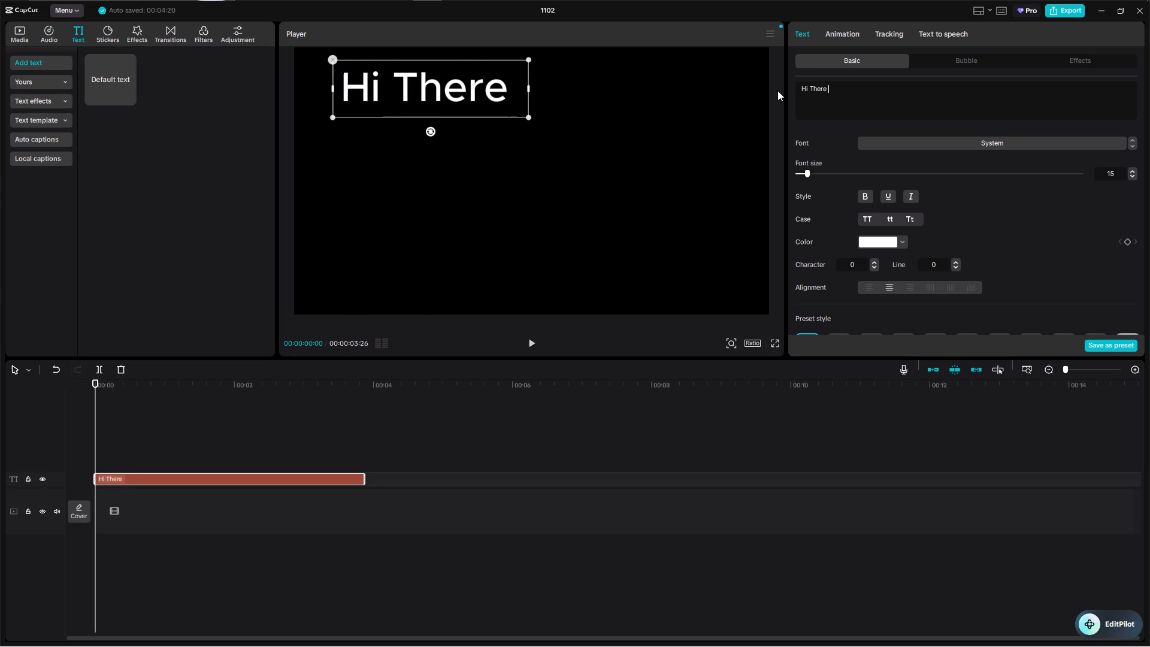
text(Lan)
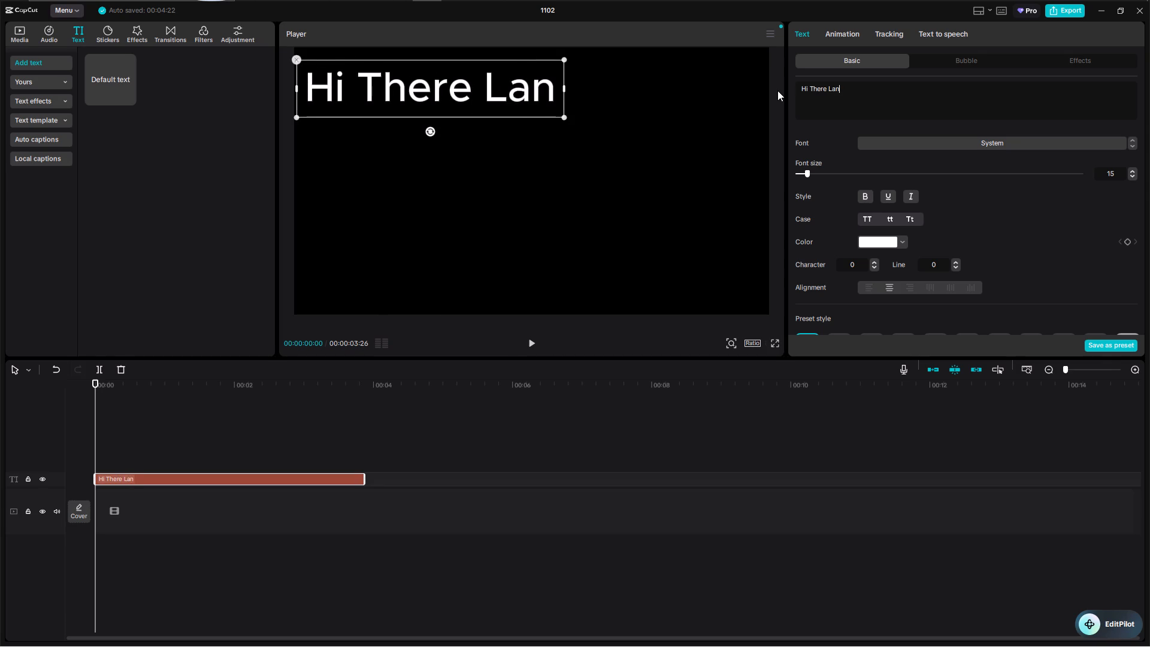
key(l)
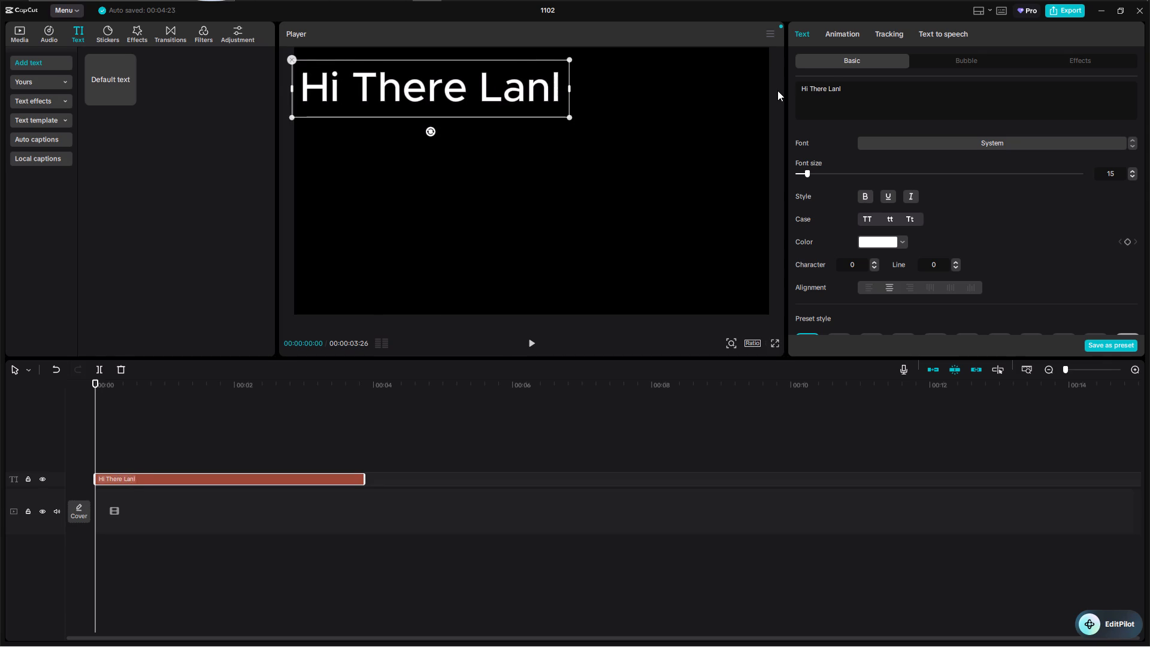
key(BackSpace)
text(dp)
key(BackSpace)
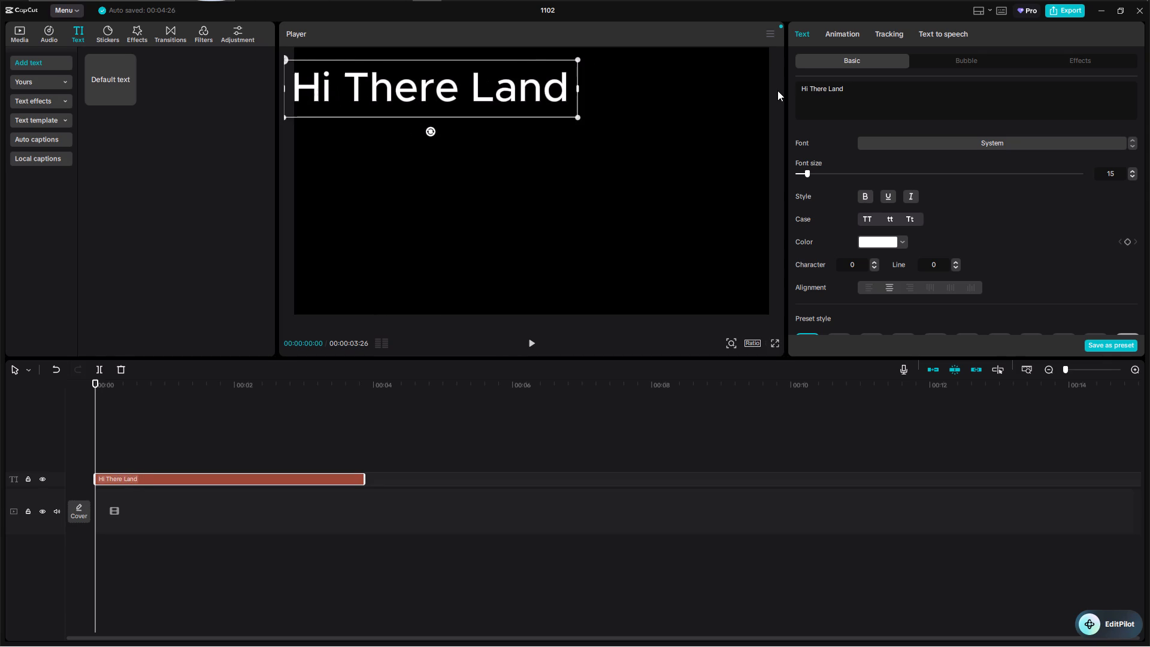
text(lord)
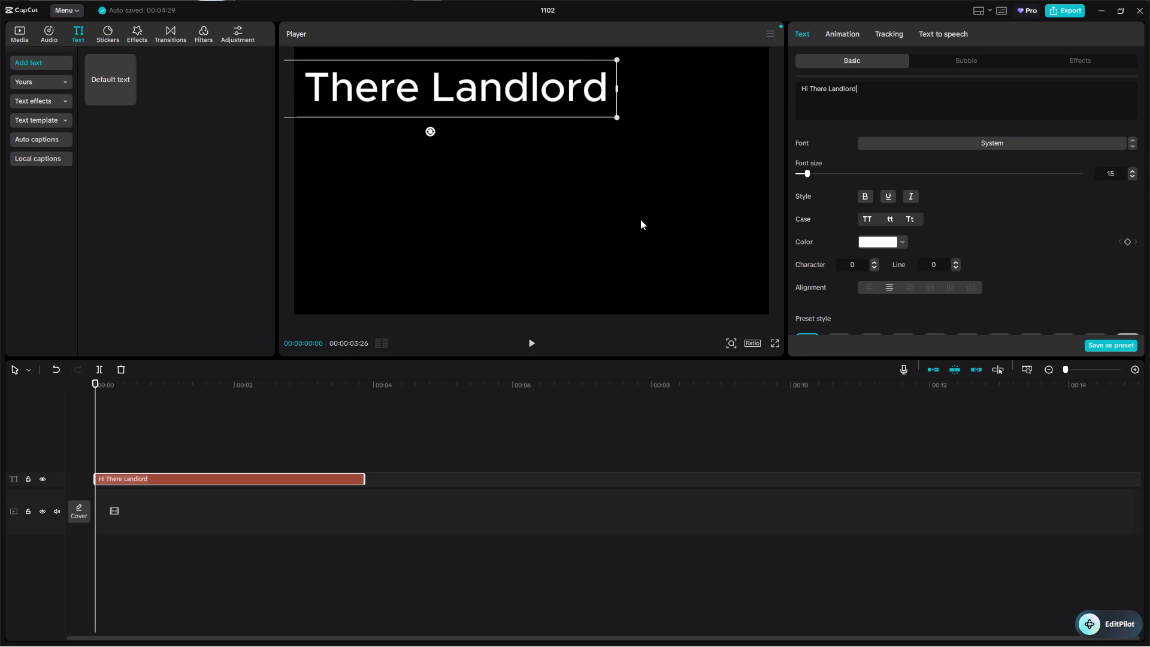
click(640, 219)
Reposition the "Hi There Landlord" title so it fits fully inside the frame's upper-left corner.
click(400, 93)
drag(395, 92, 474, 85)
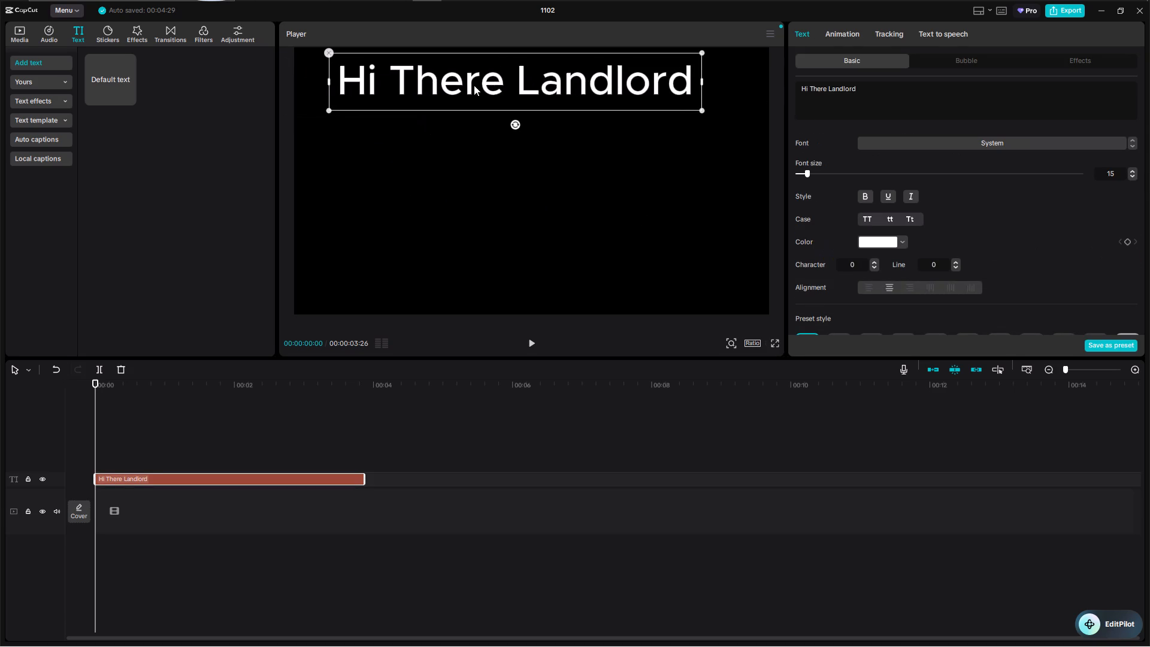
drag(474, 85, 447, 82)
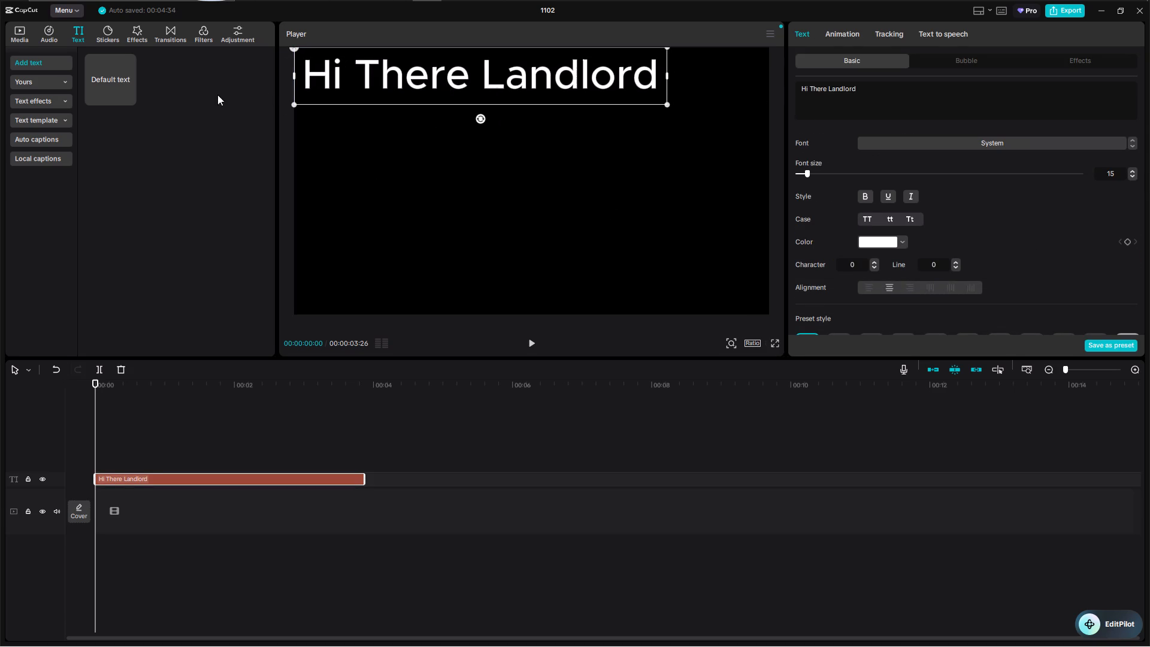
Apply the Text Fill entrance animation to the title with a duration of 1.1 s.
click(827, 34)
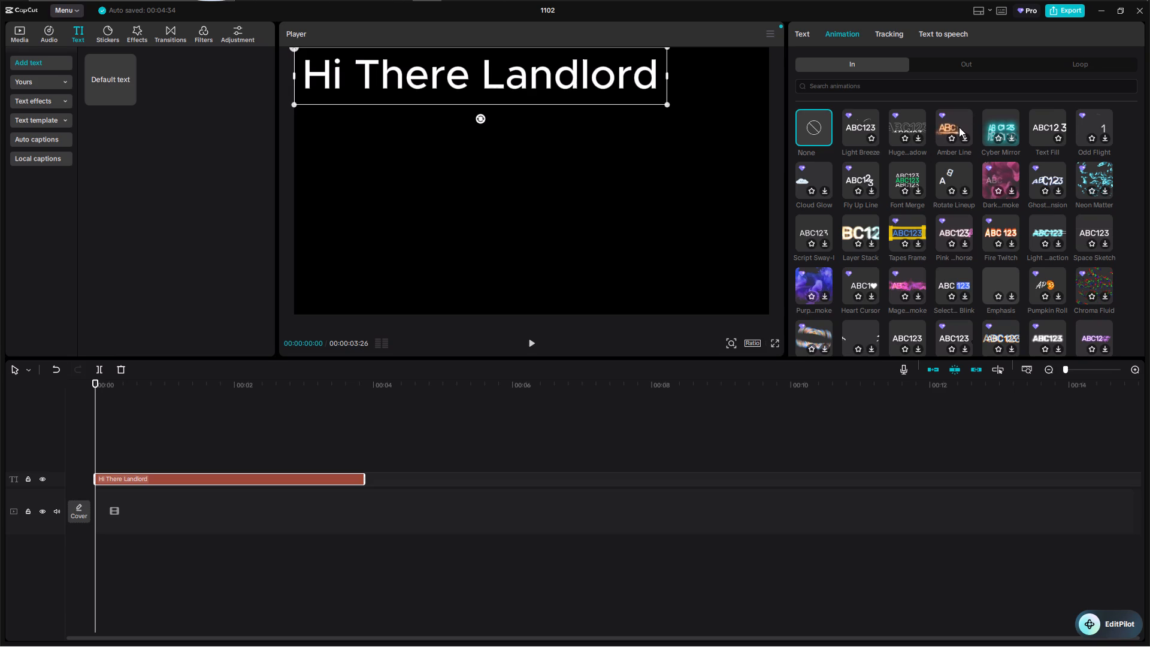
click(1043, 124)
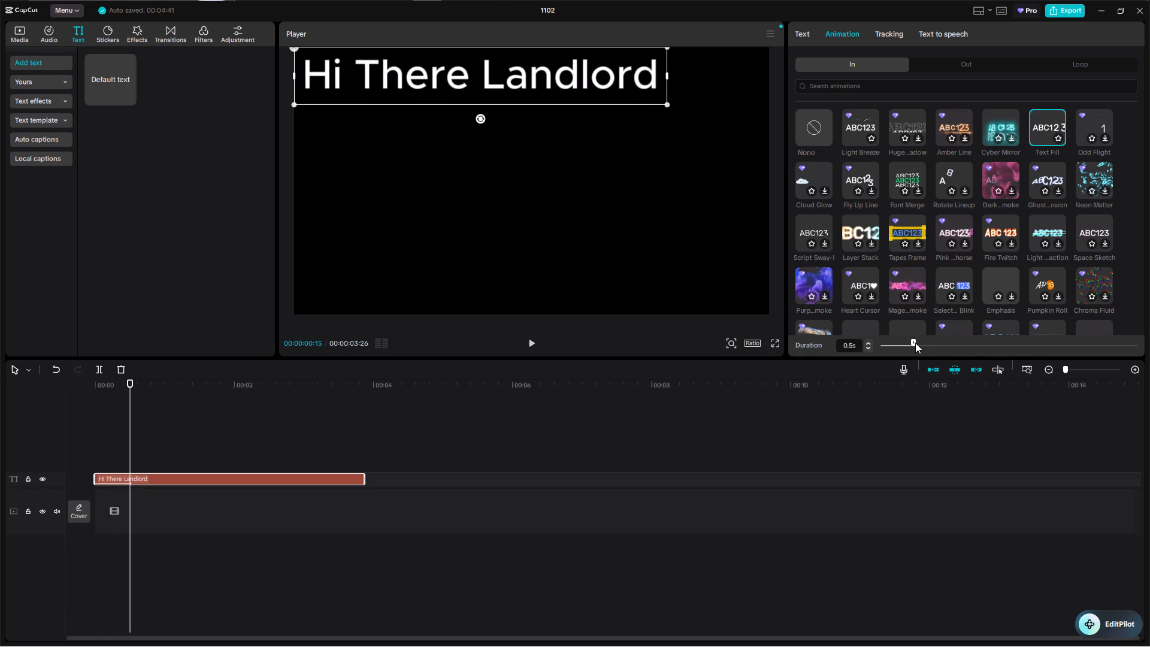
drag(910, 341, 952, 341)
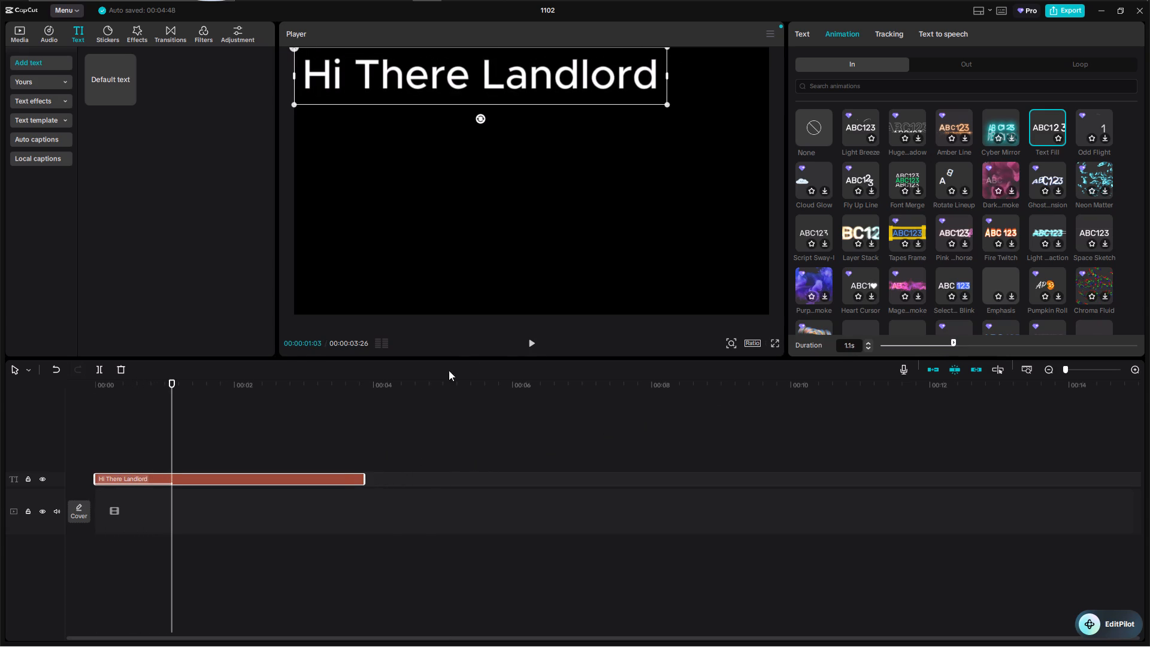
Play back the title clip briefly, then pause the preview.
click(530, 347)
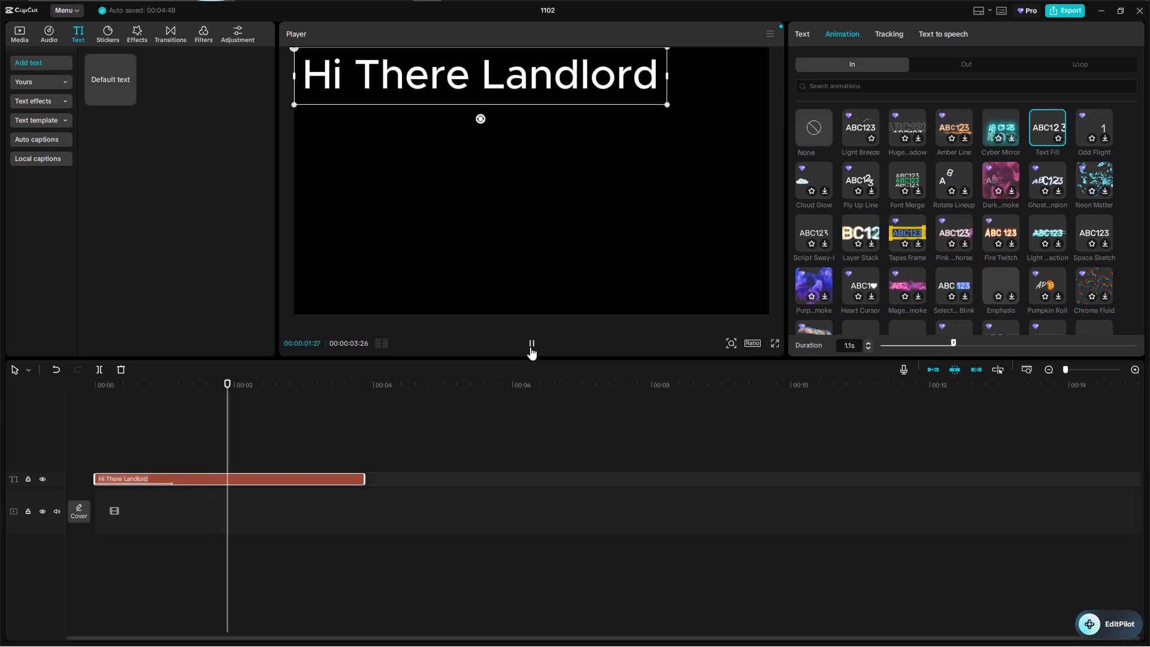
click(530, 347)
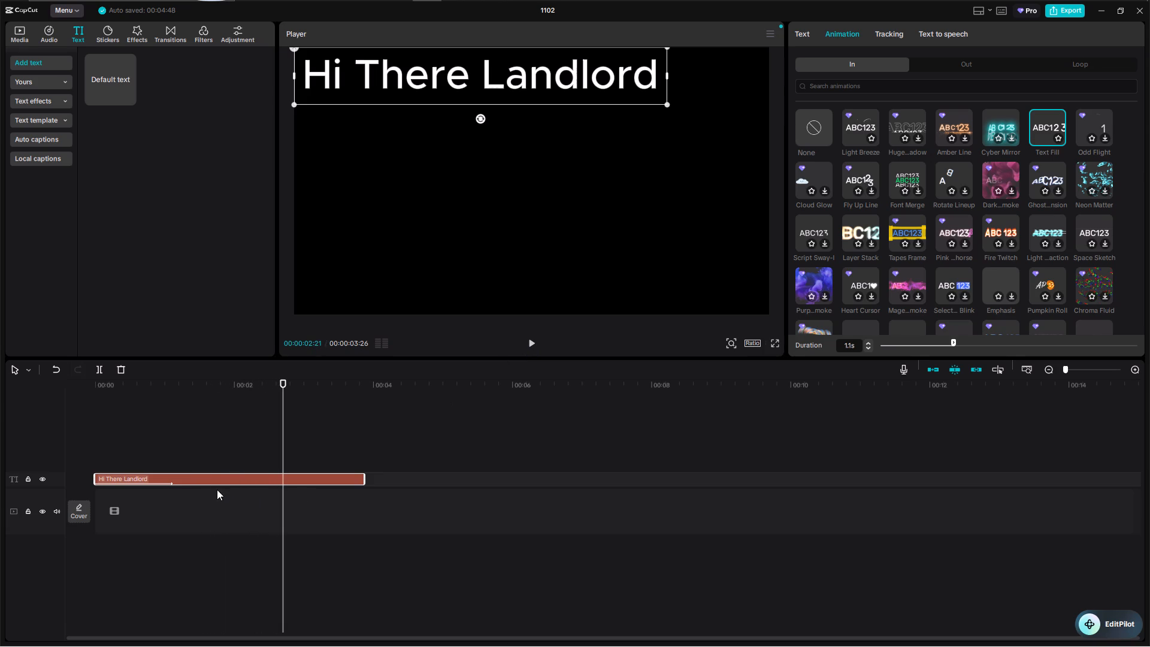
Duplicate the "Hi There Landlord" title clip and place the copy on the text track below the original, starting at about 1.4 s.
click(220, 486)
click(229, 474)
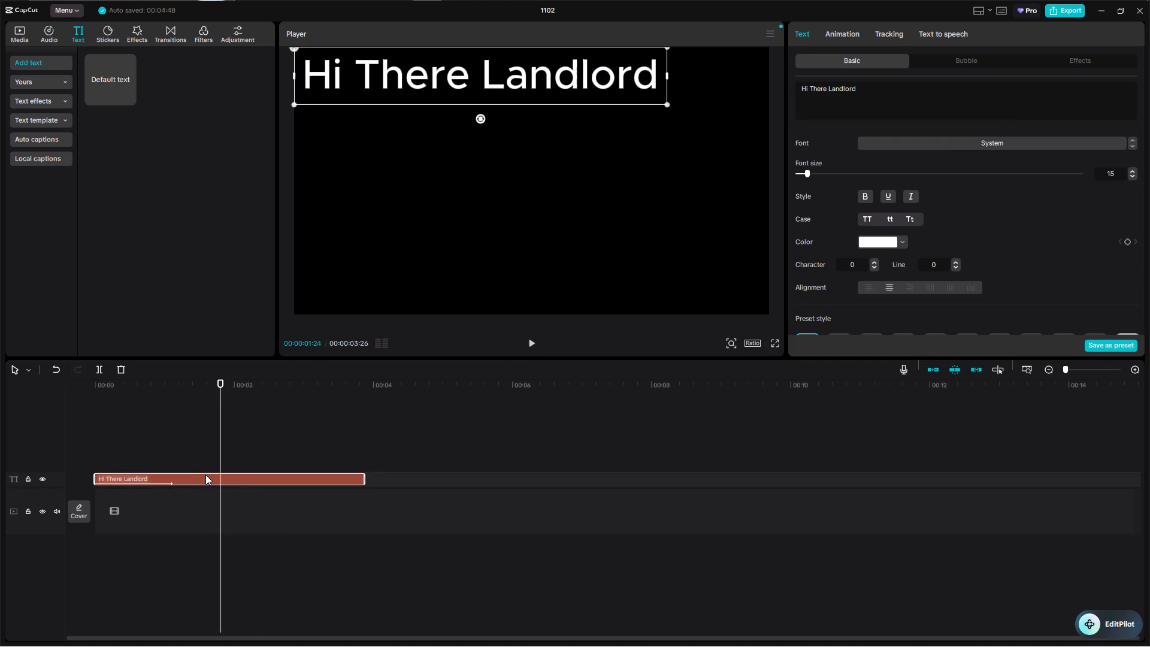
key(ctrl+c)
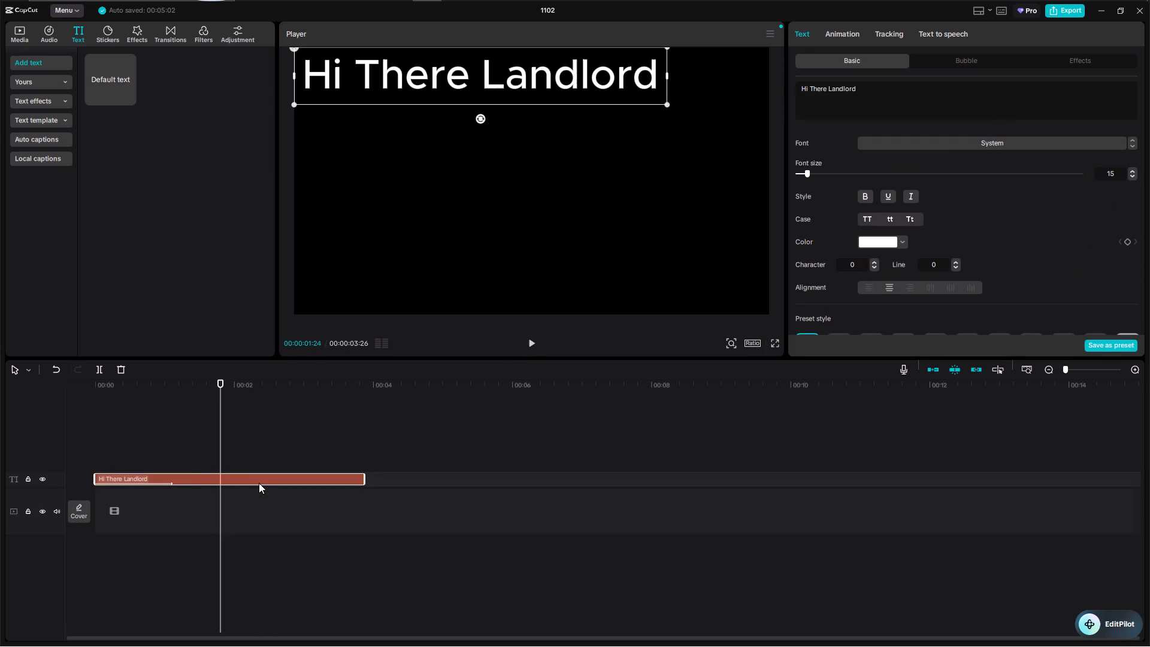
click(259, 479)
click(240, 479)
key(ctrl+v)
drag(302, 456, 260, 485)
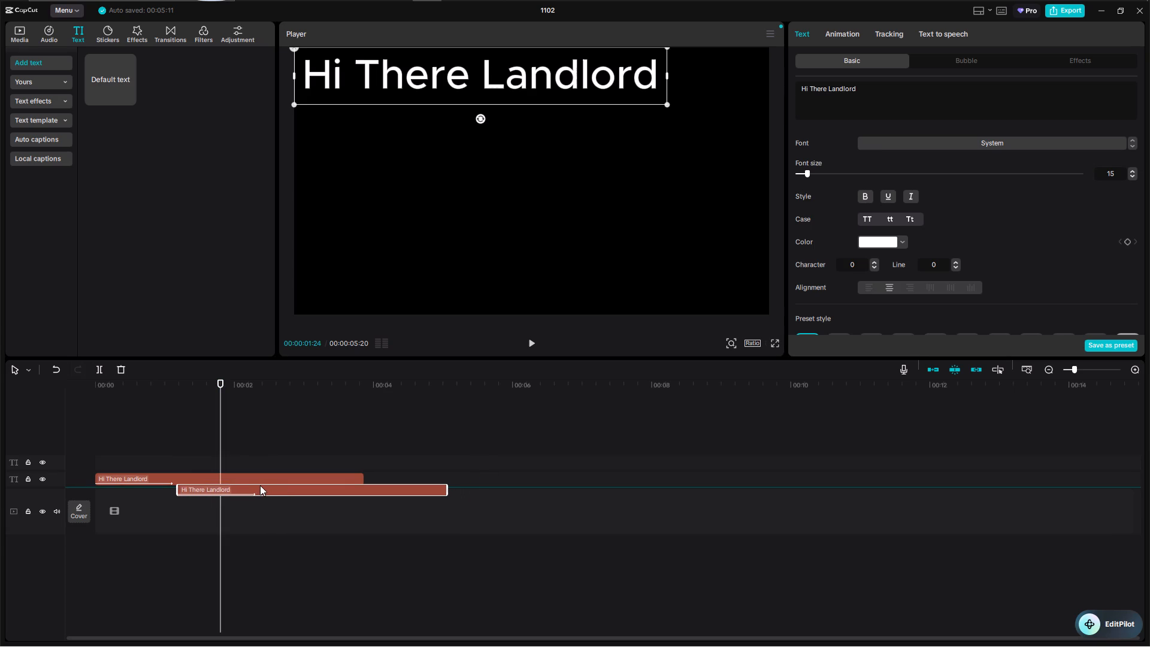
drag(260, 485, 253, 485)
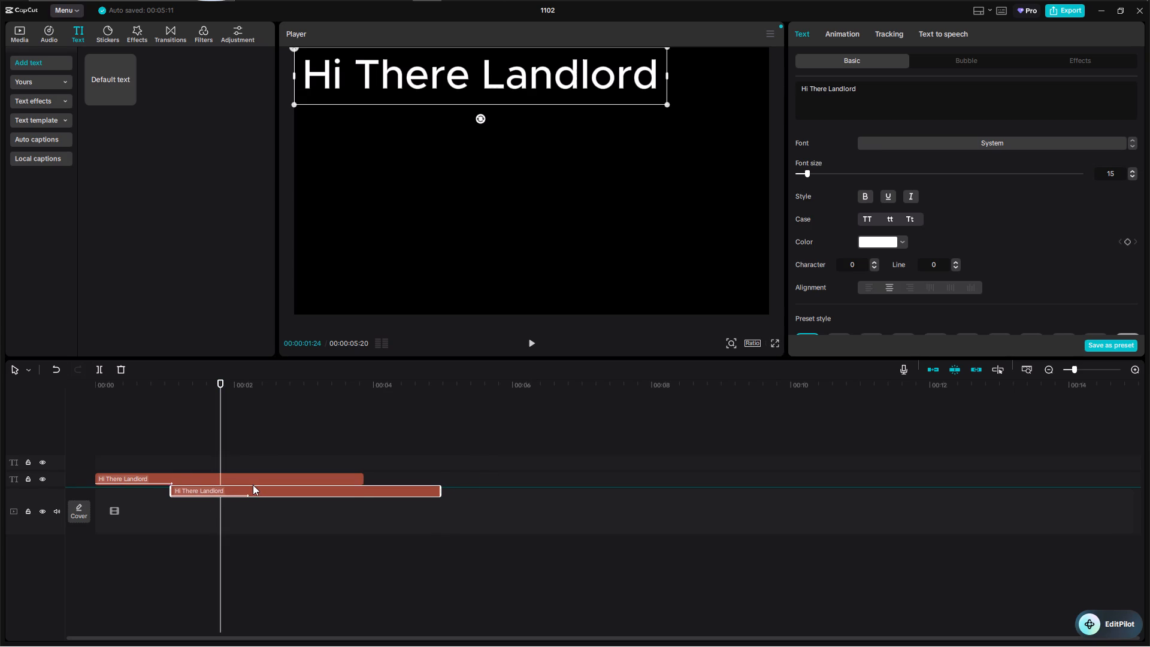
drag(253, 485, 256, 486)
drag(256, 486, 272, 490)
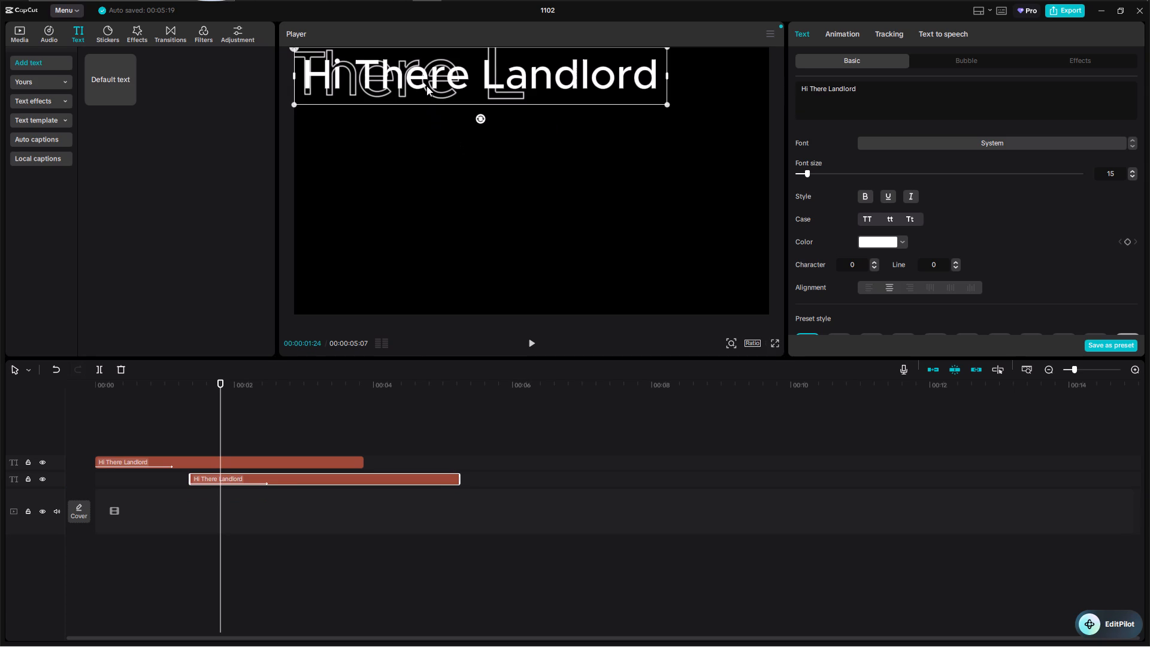
Move the duplicated title below the original in the frame, to about X 266, Y 268.
drag(424, 81, 508, 153)
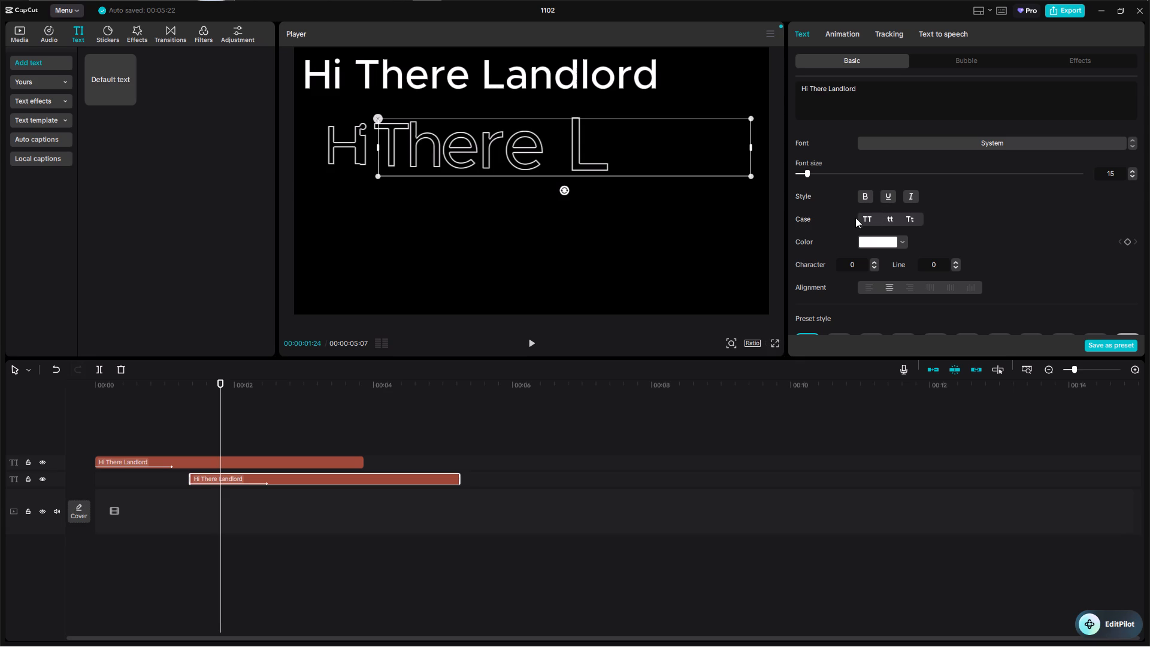
Replace the duplicated title's wording with "Still struggling to keep records".
click(1011, 148)
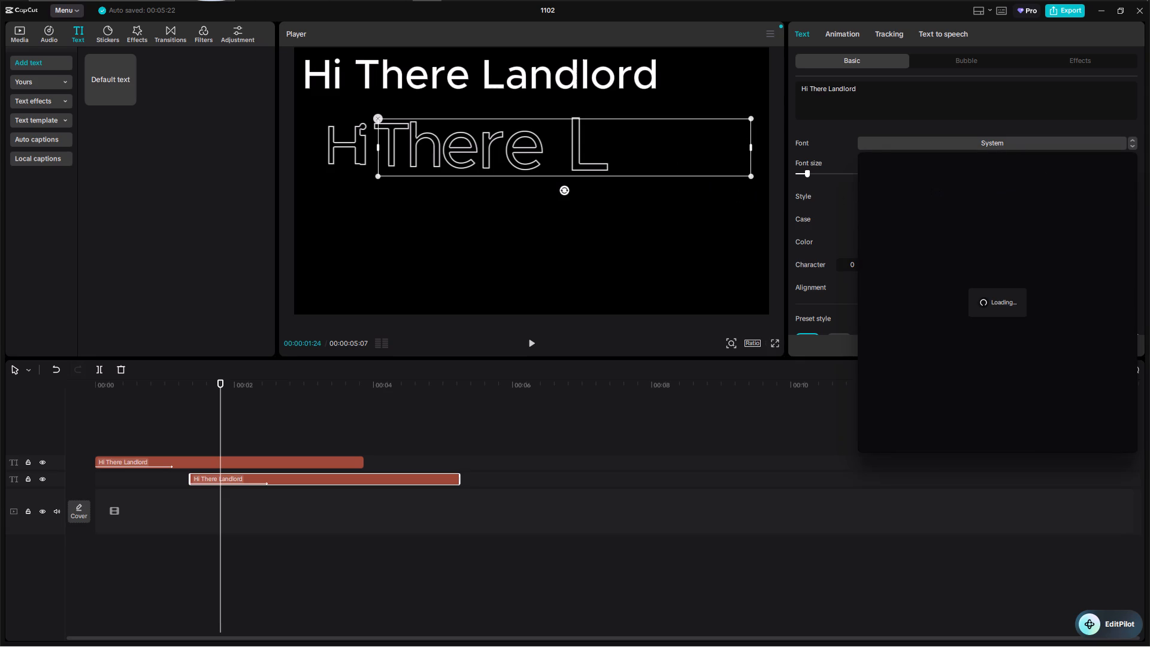
drag(889, 89, 764, 91)
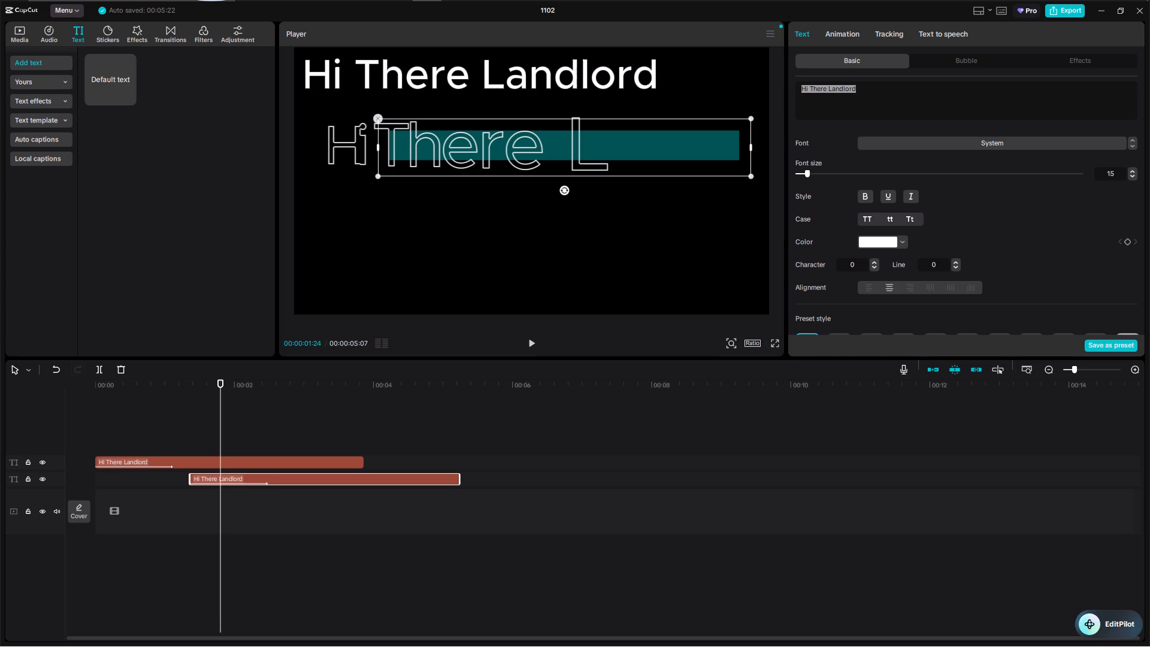
text(ST)
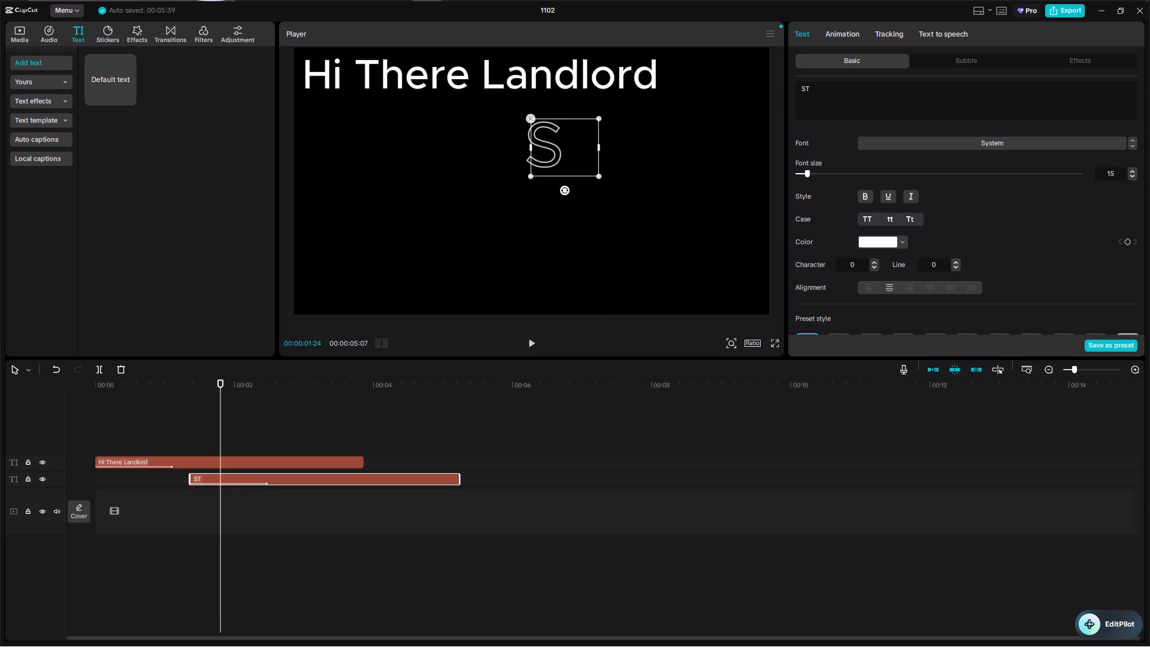
key(BackSpace)
key(t)
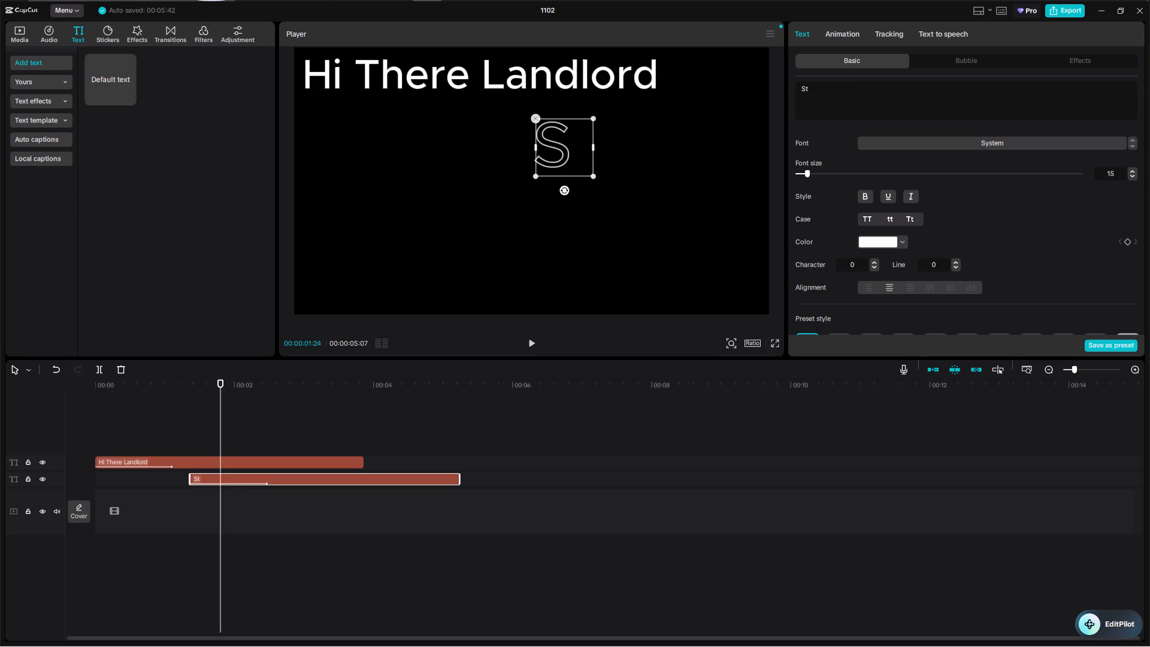
text(il;l)
key(BackSpace)
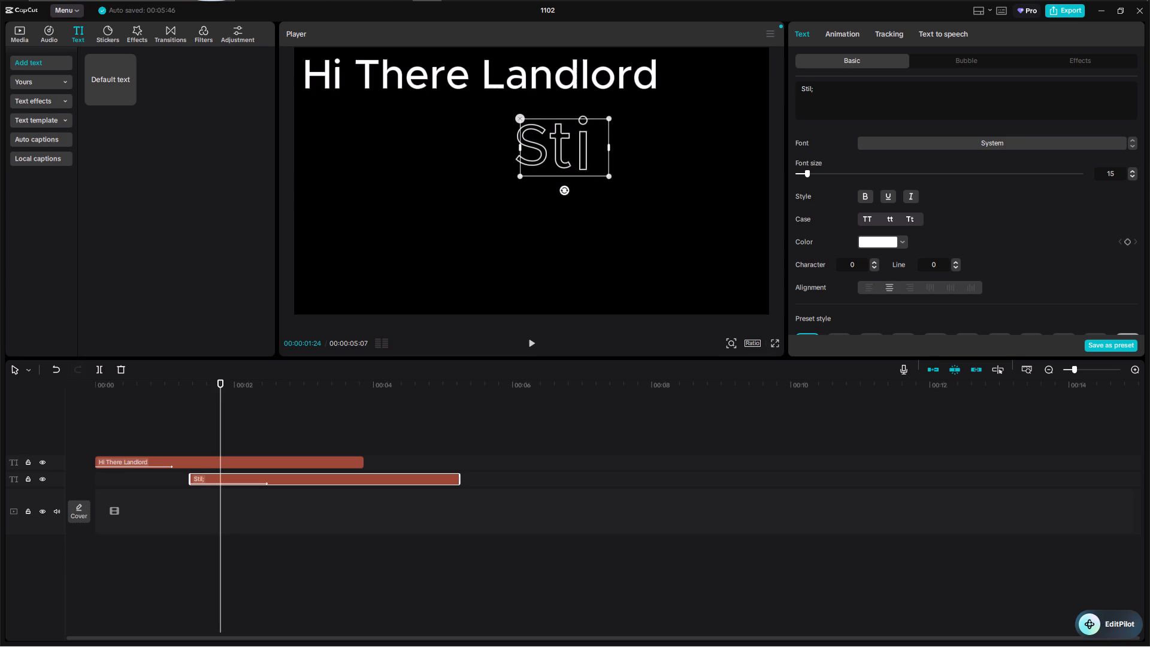
key(BackSpace)
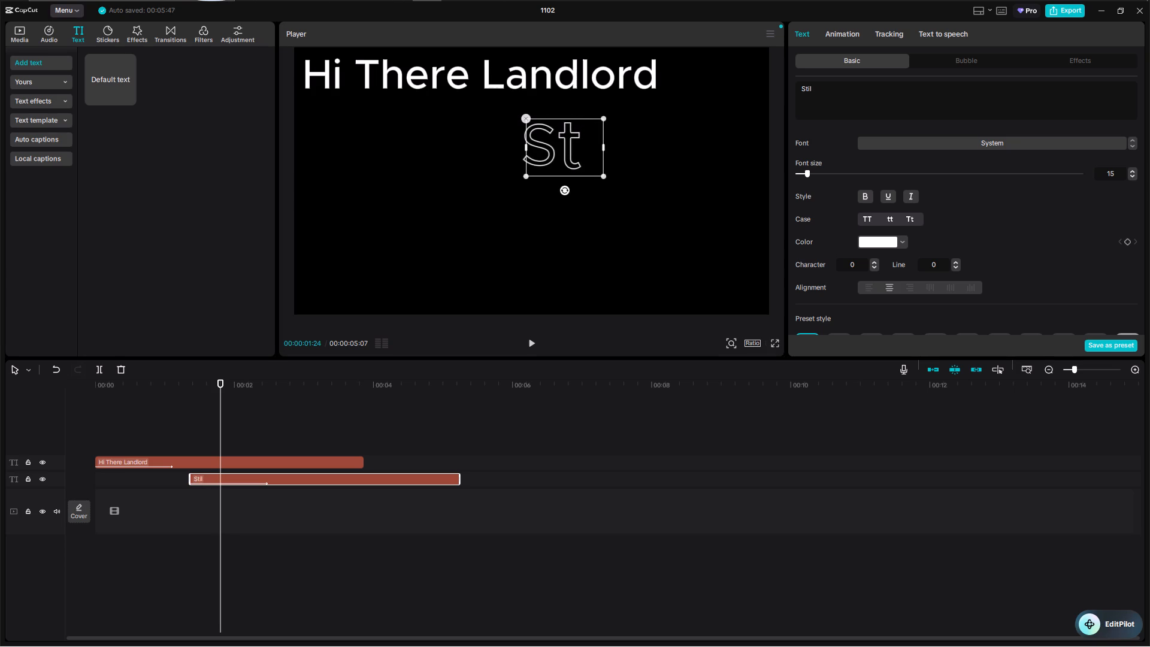
key(semicolon)
key(BackSpace)
text(l)
key(space)
text(st)
key(e)
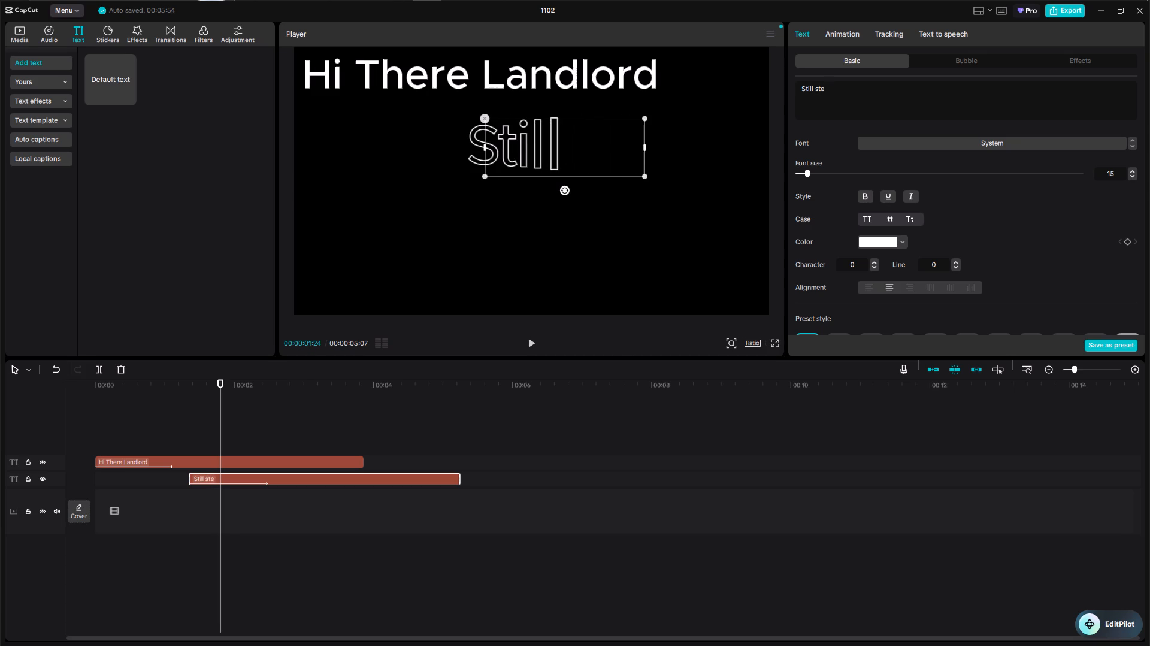
key(equal)
key(BackSpace)
key(BackSpace)
key(r)
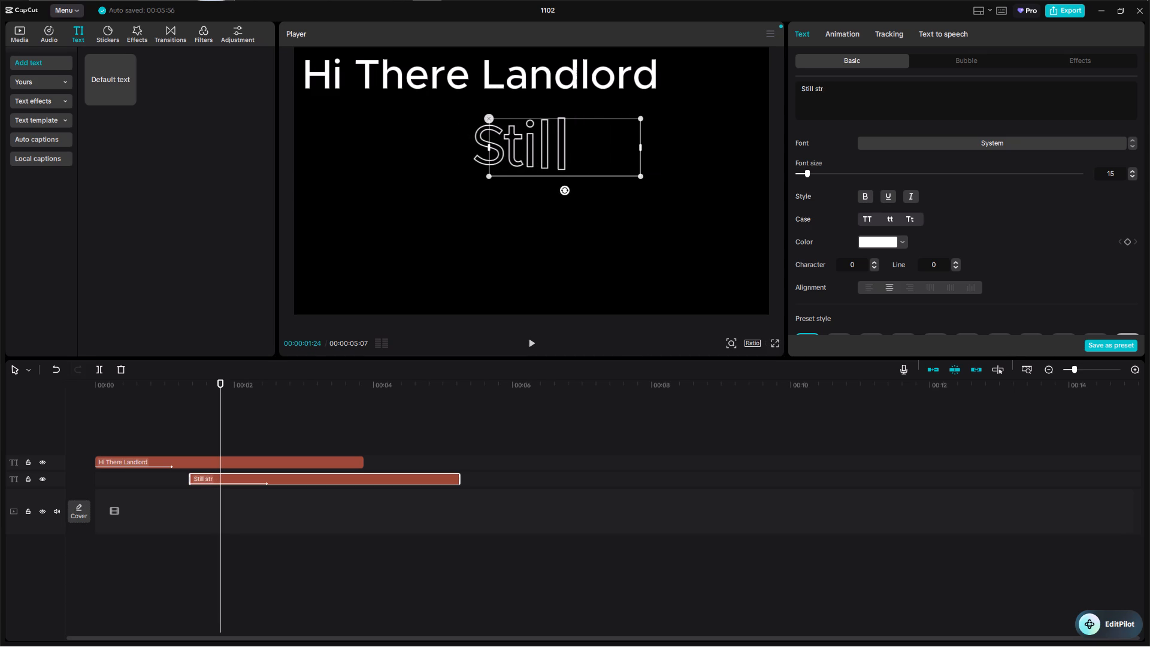
key(u)
text(ggl)
text(om)
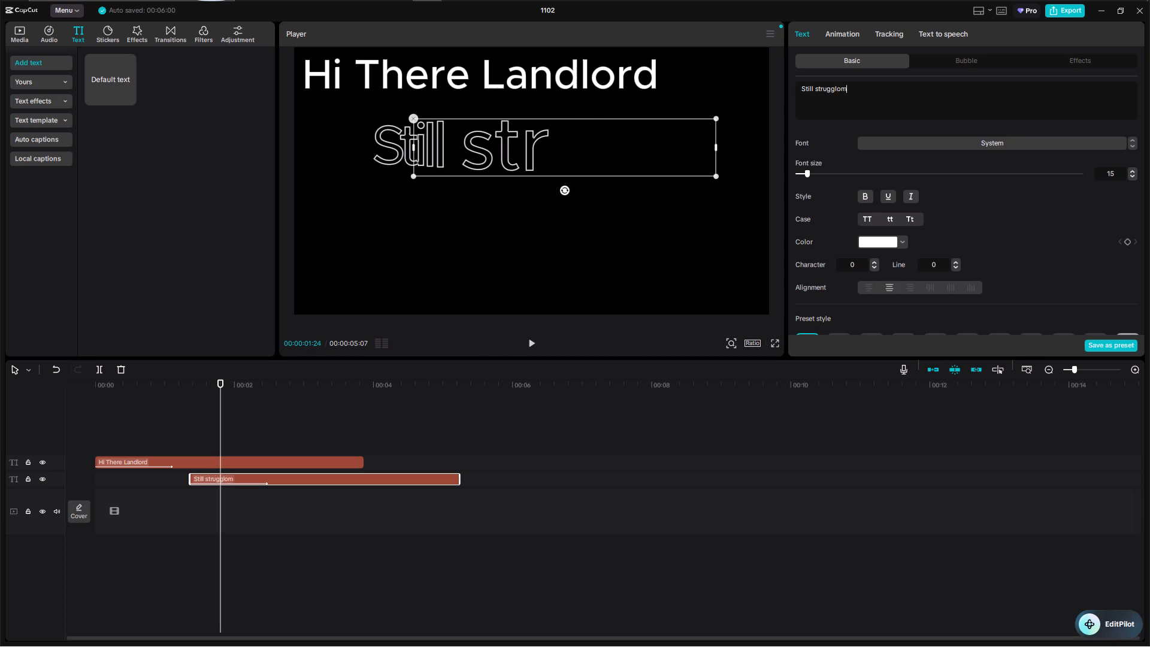
key(g)
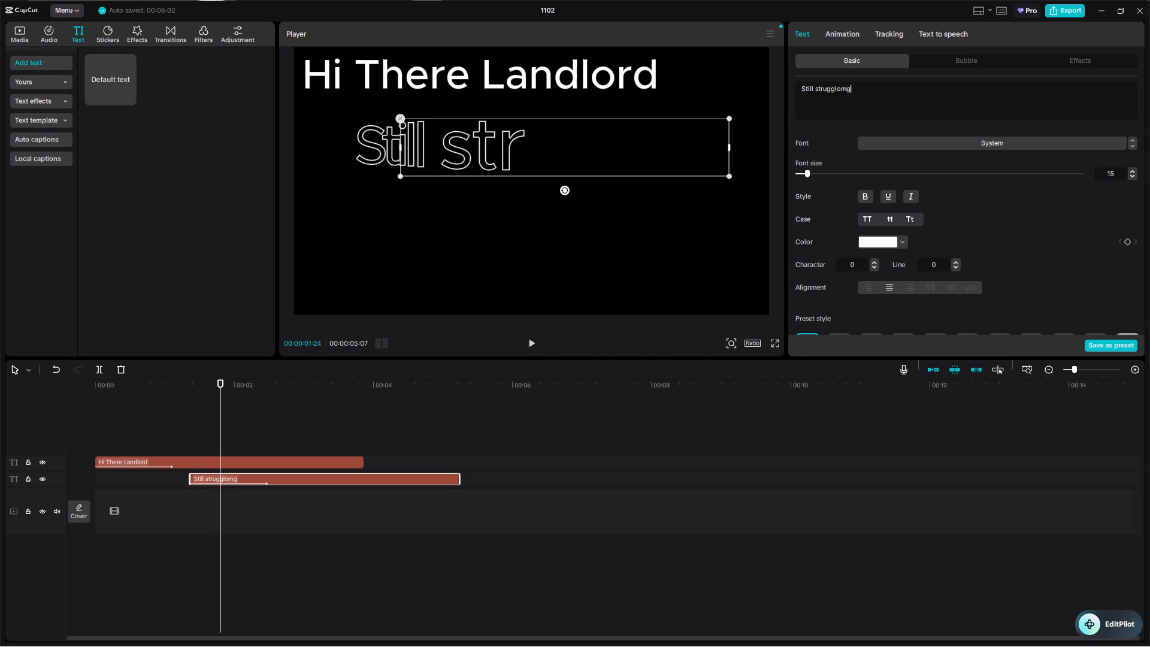
key(BackSpace)
key(BackSpace)
key(BackSpace)
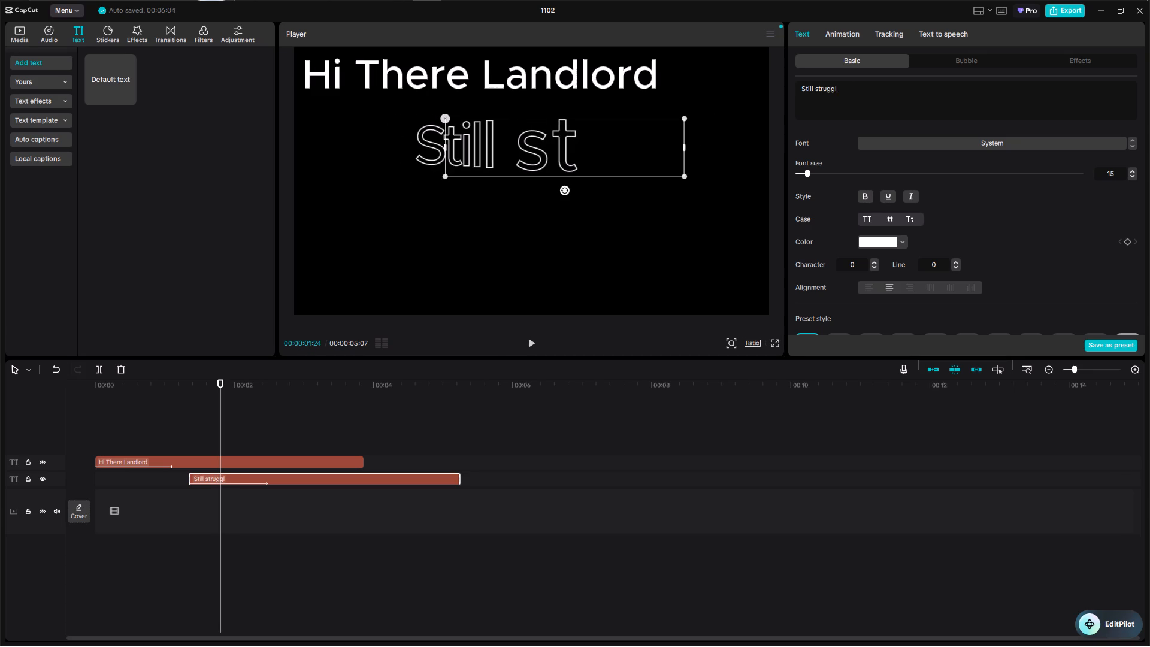
text(in)
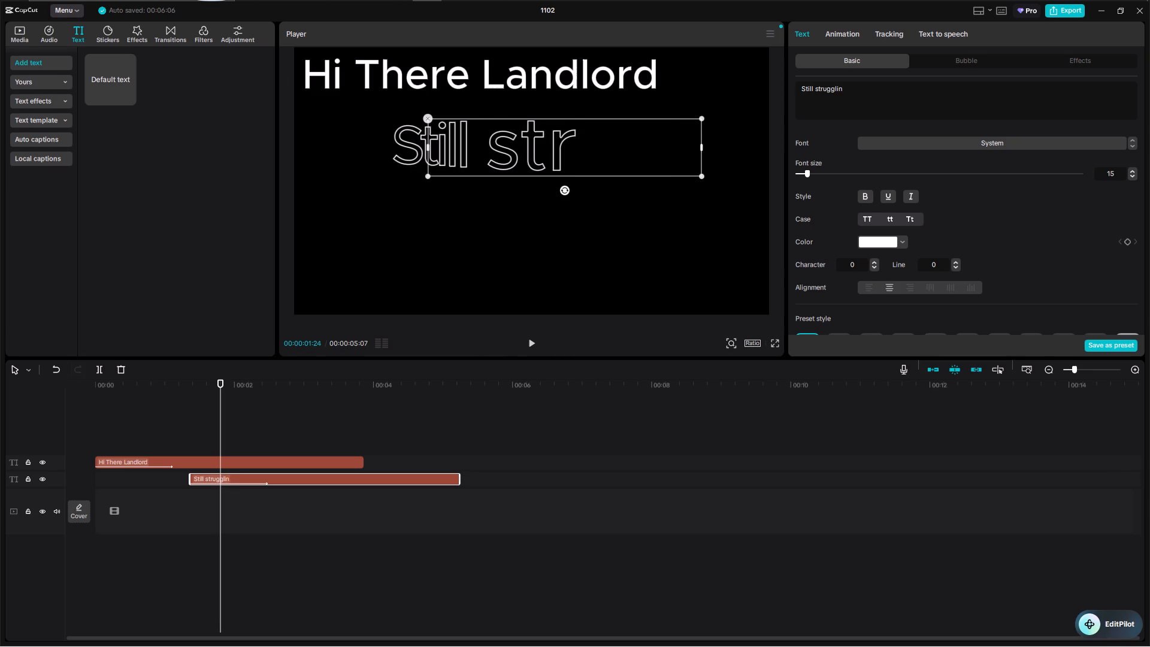
text(g to)
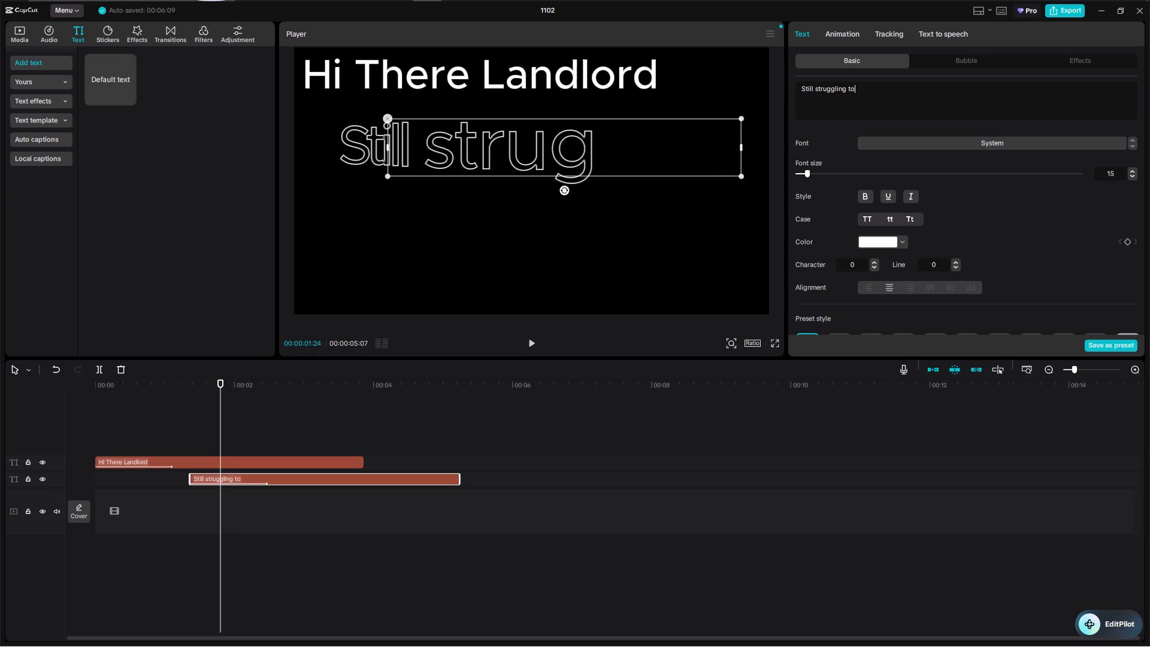
key(space)
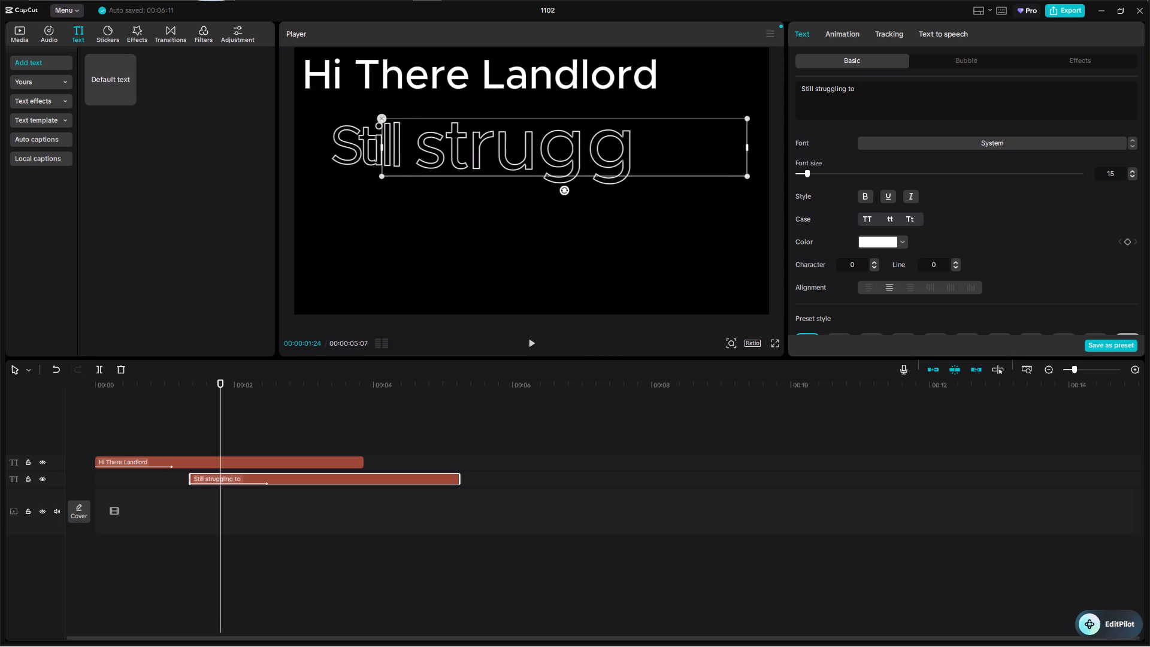
text(kee[)
key(BackSpace)
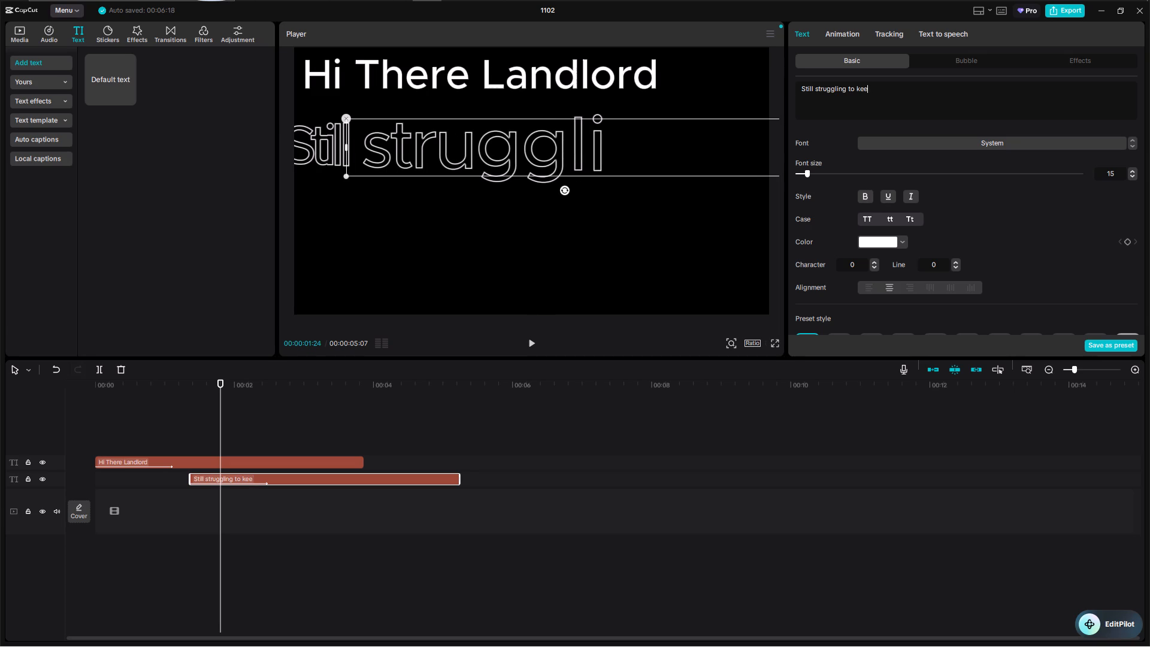
text(p)
key(space)
text(re)
text(cords)
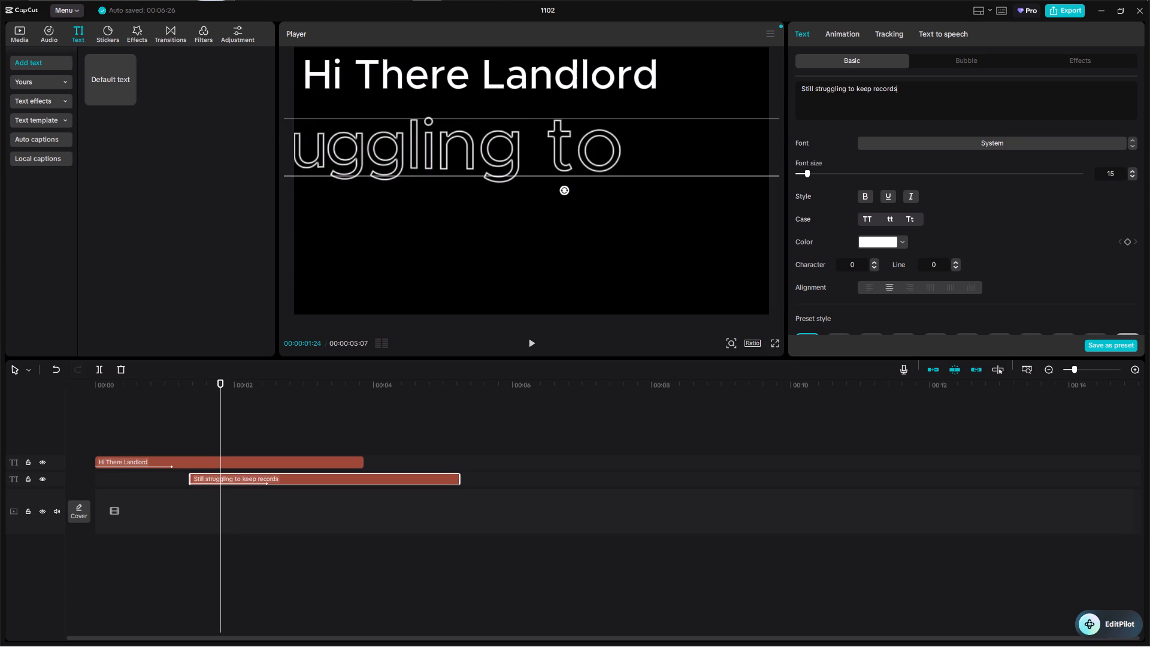
key(BackSpace)
key(BackSpace)
key(d)
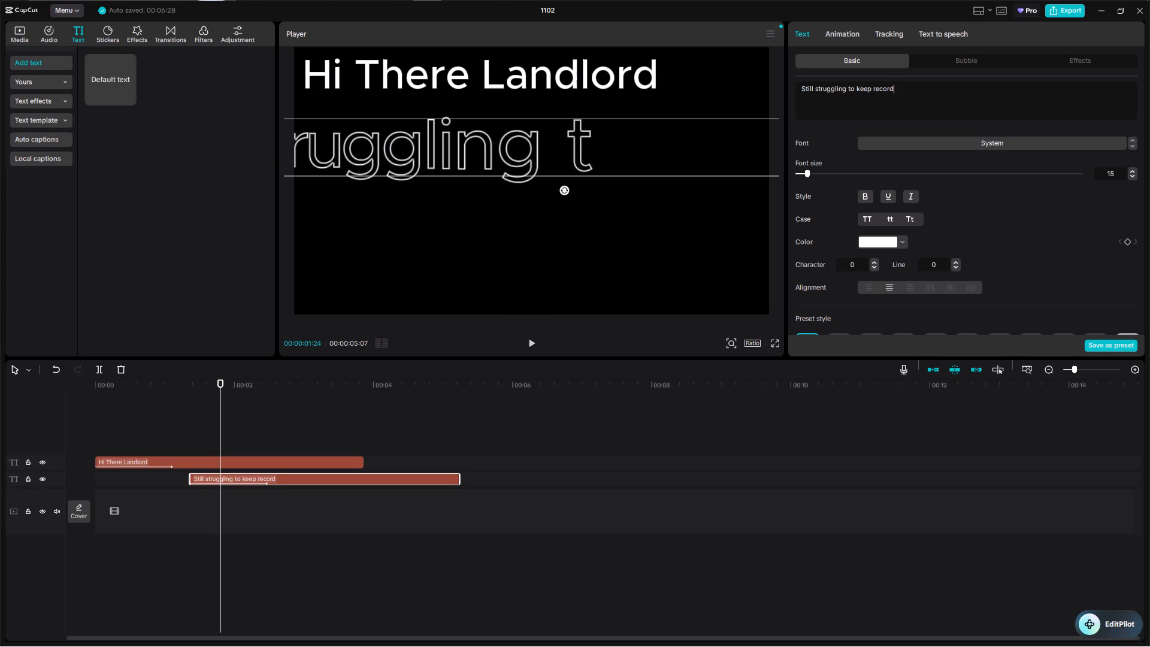
key(s)
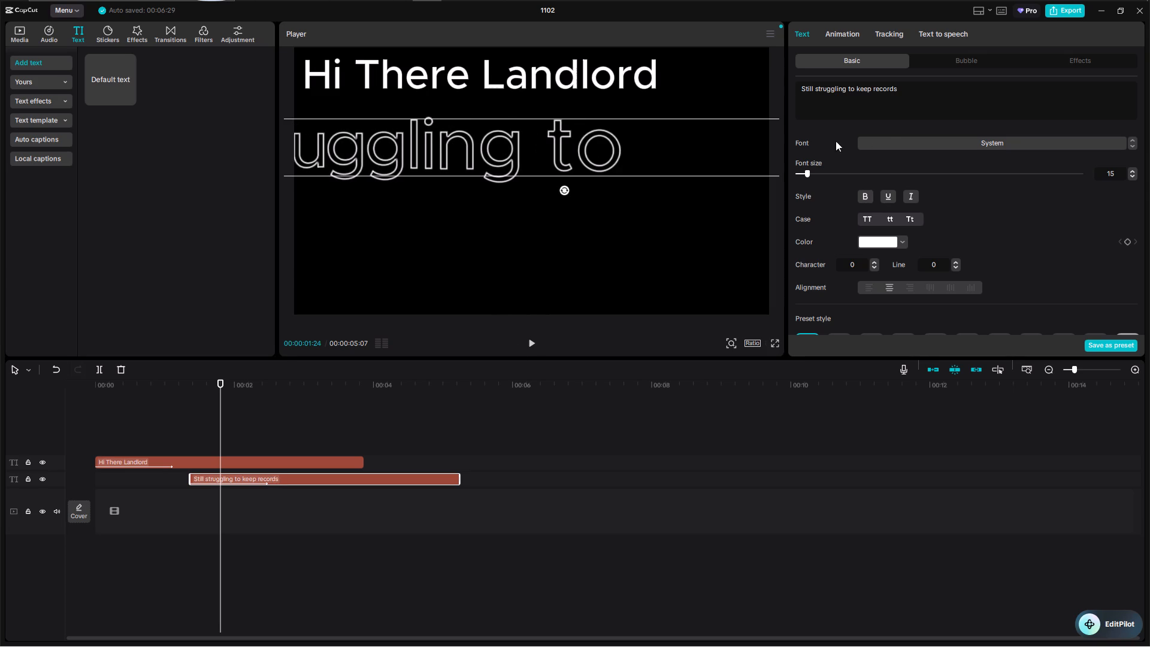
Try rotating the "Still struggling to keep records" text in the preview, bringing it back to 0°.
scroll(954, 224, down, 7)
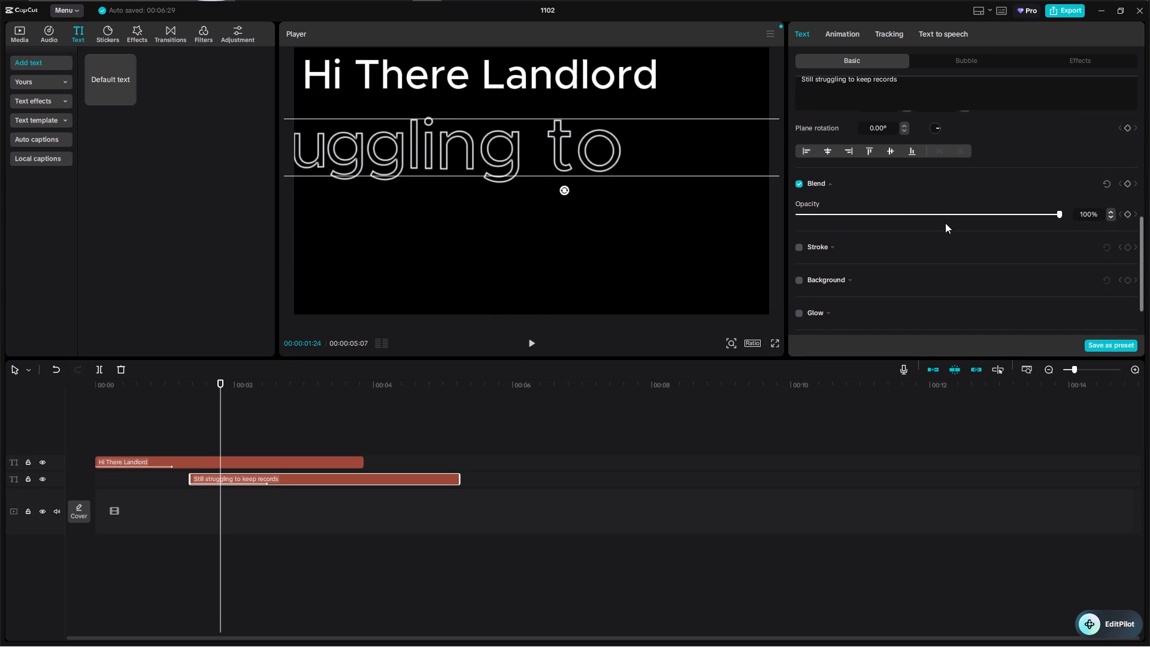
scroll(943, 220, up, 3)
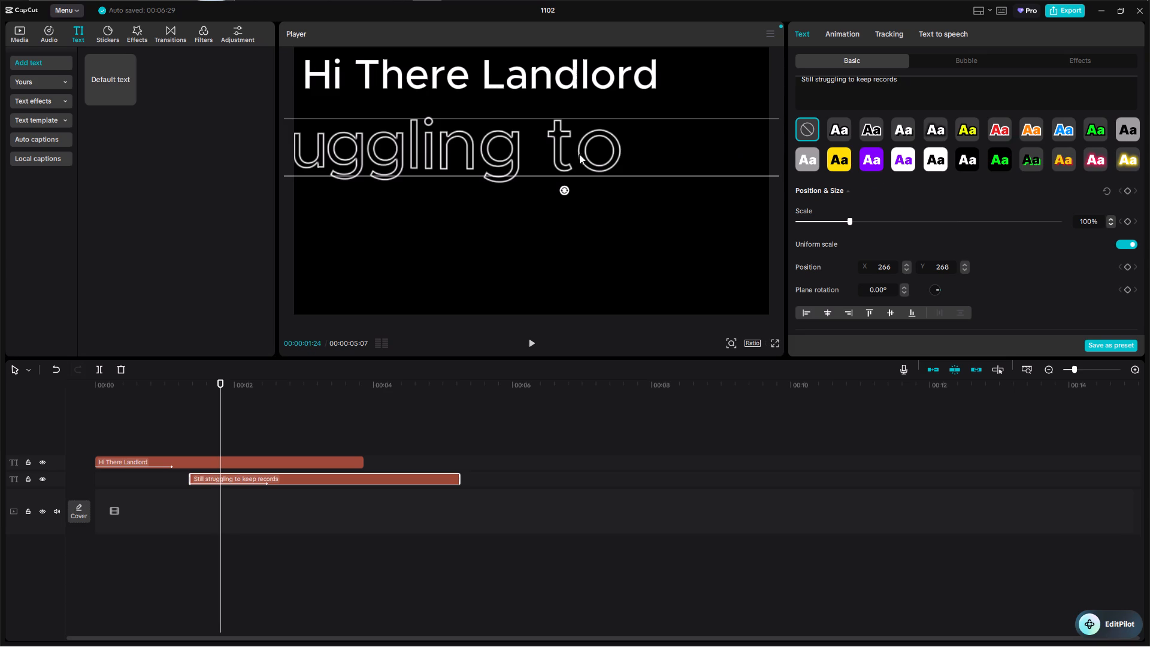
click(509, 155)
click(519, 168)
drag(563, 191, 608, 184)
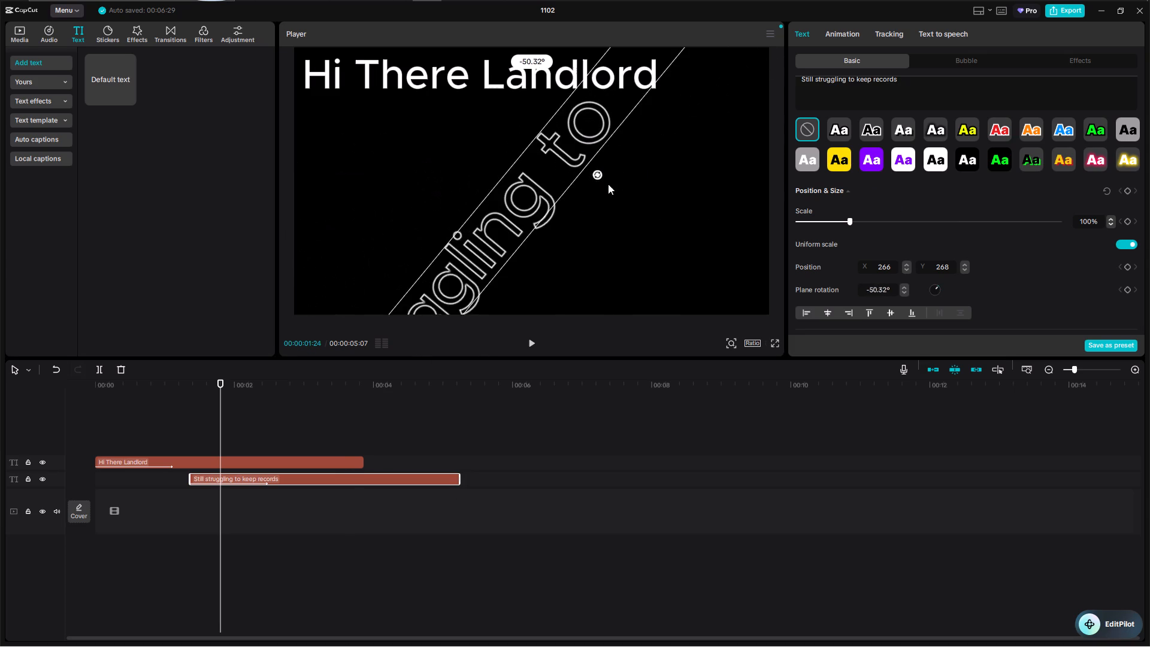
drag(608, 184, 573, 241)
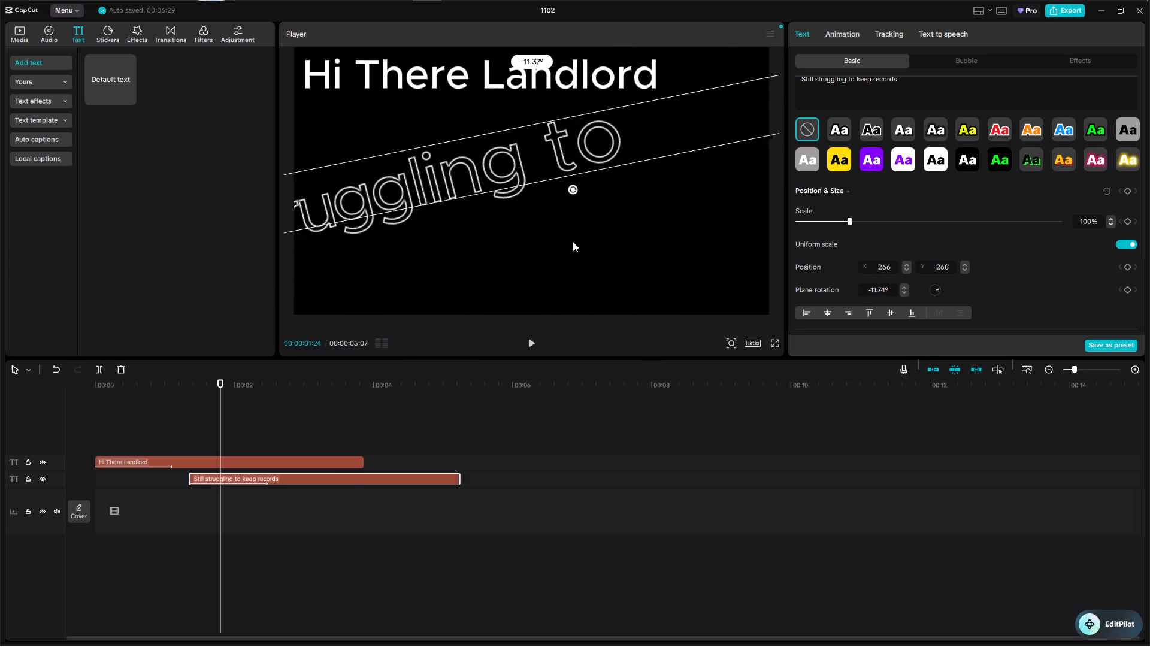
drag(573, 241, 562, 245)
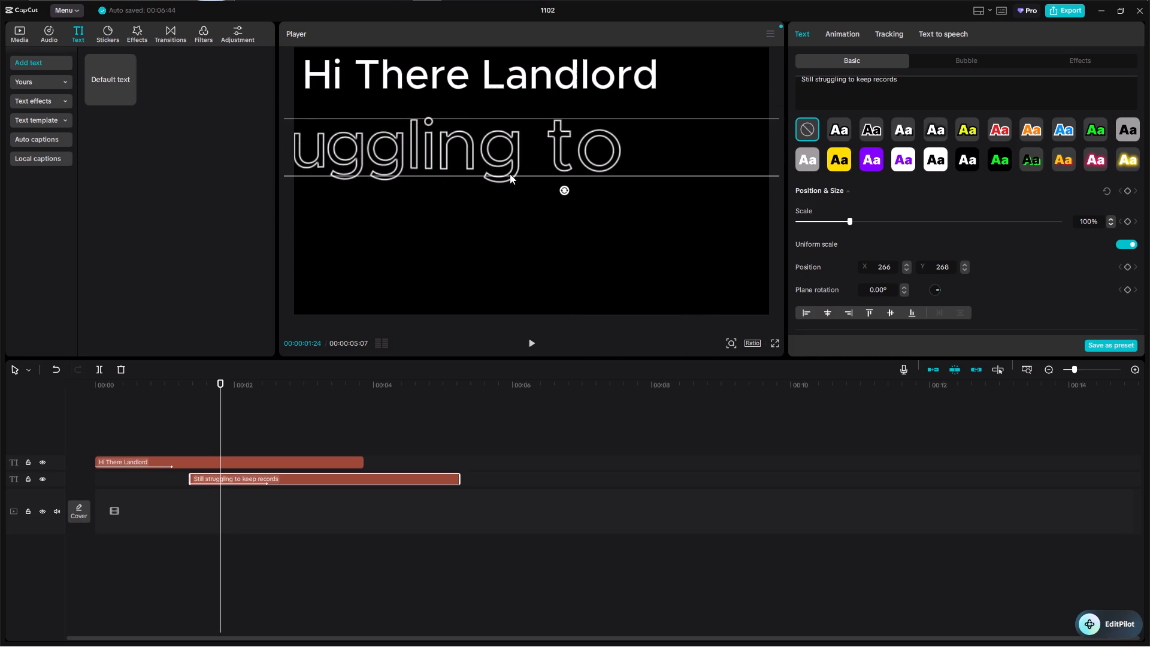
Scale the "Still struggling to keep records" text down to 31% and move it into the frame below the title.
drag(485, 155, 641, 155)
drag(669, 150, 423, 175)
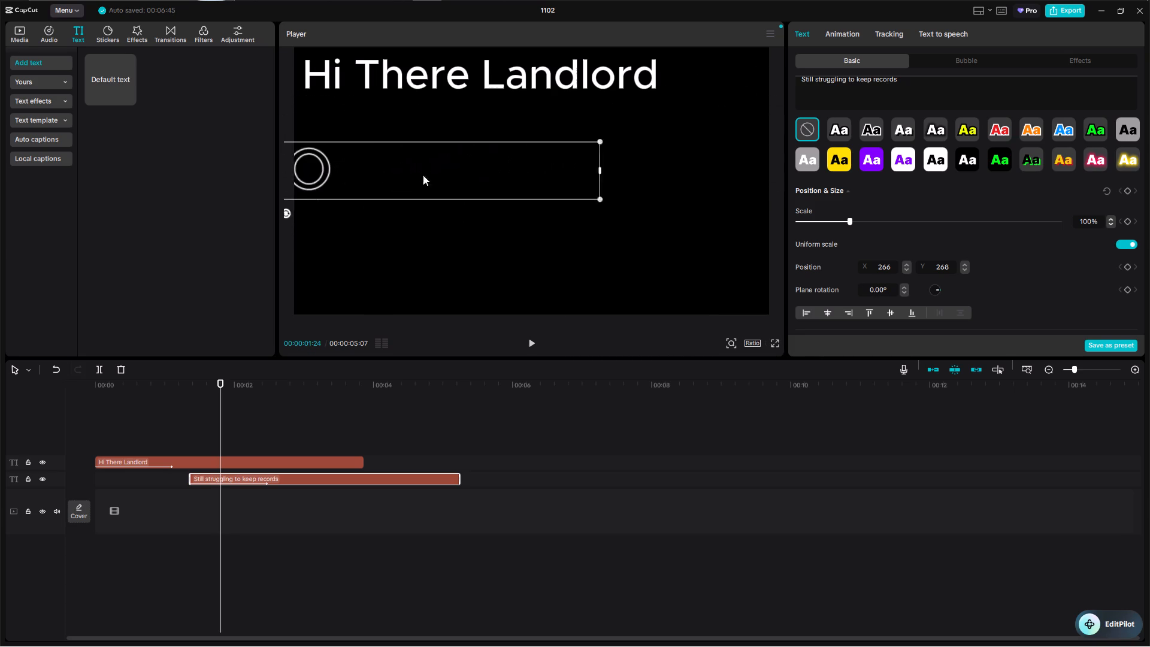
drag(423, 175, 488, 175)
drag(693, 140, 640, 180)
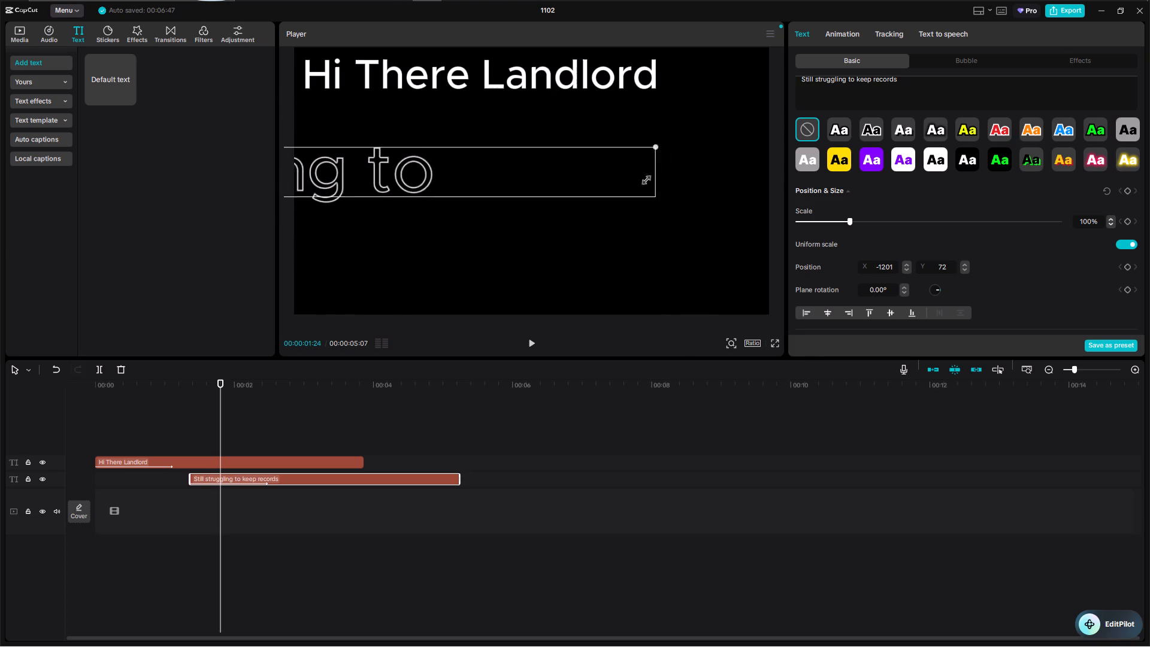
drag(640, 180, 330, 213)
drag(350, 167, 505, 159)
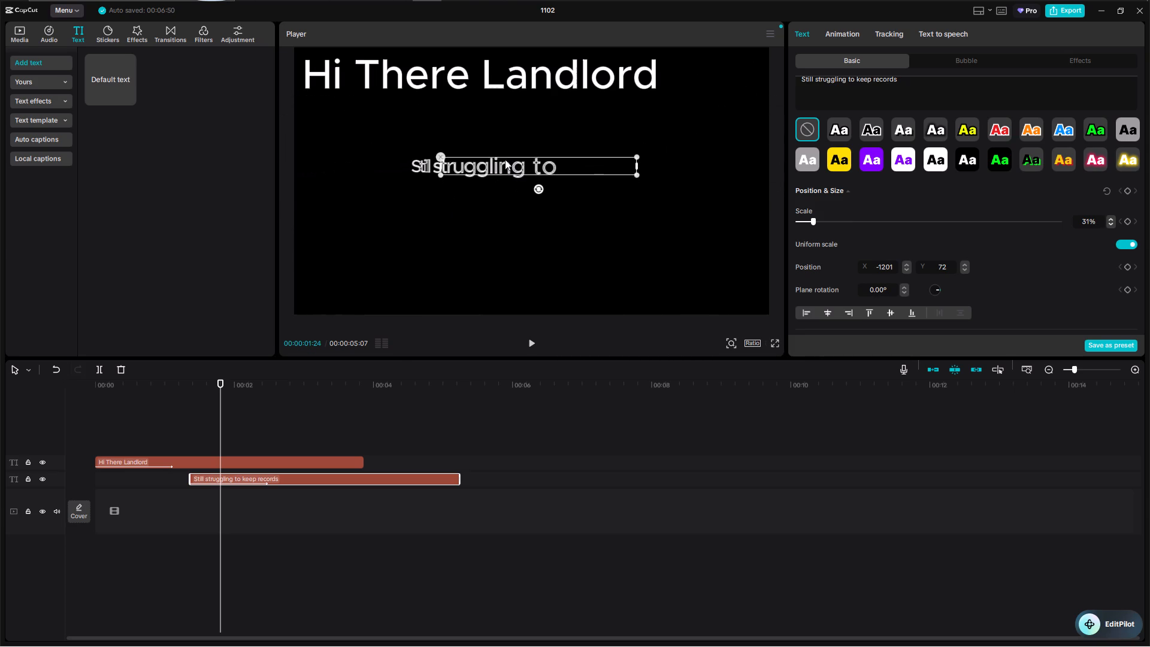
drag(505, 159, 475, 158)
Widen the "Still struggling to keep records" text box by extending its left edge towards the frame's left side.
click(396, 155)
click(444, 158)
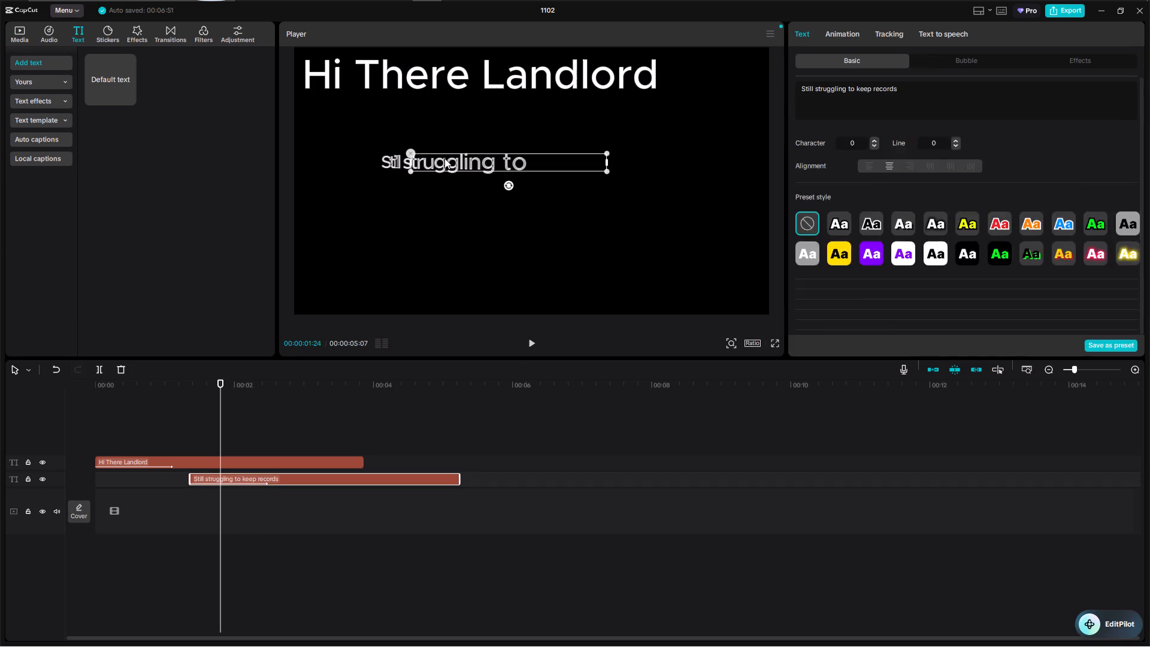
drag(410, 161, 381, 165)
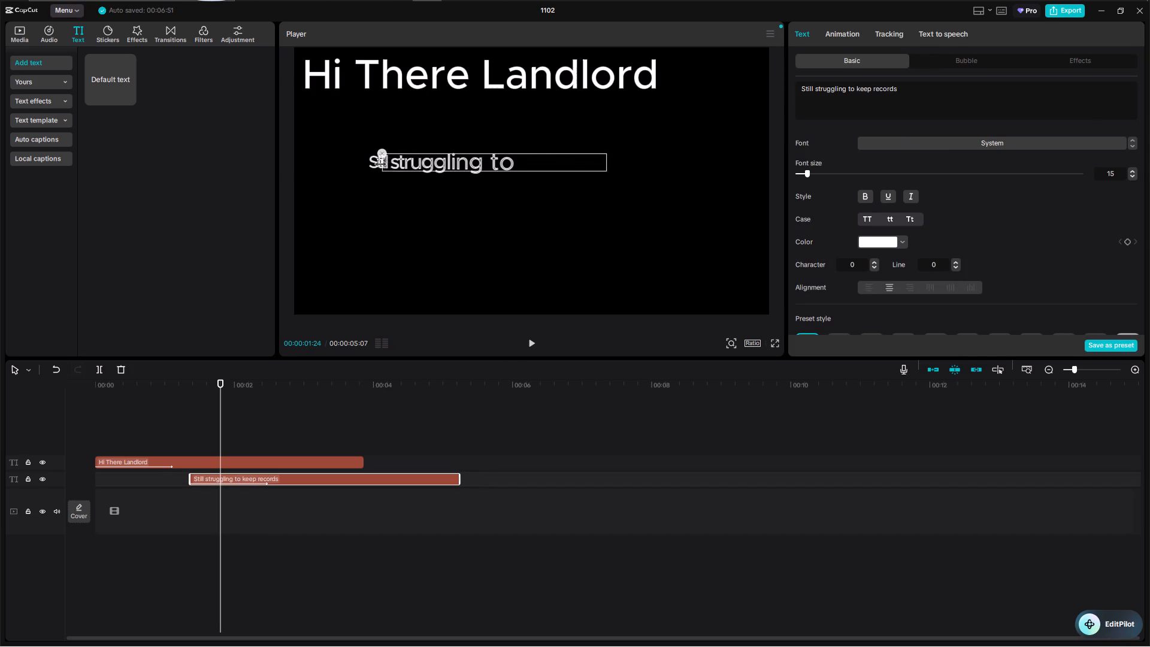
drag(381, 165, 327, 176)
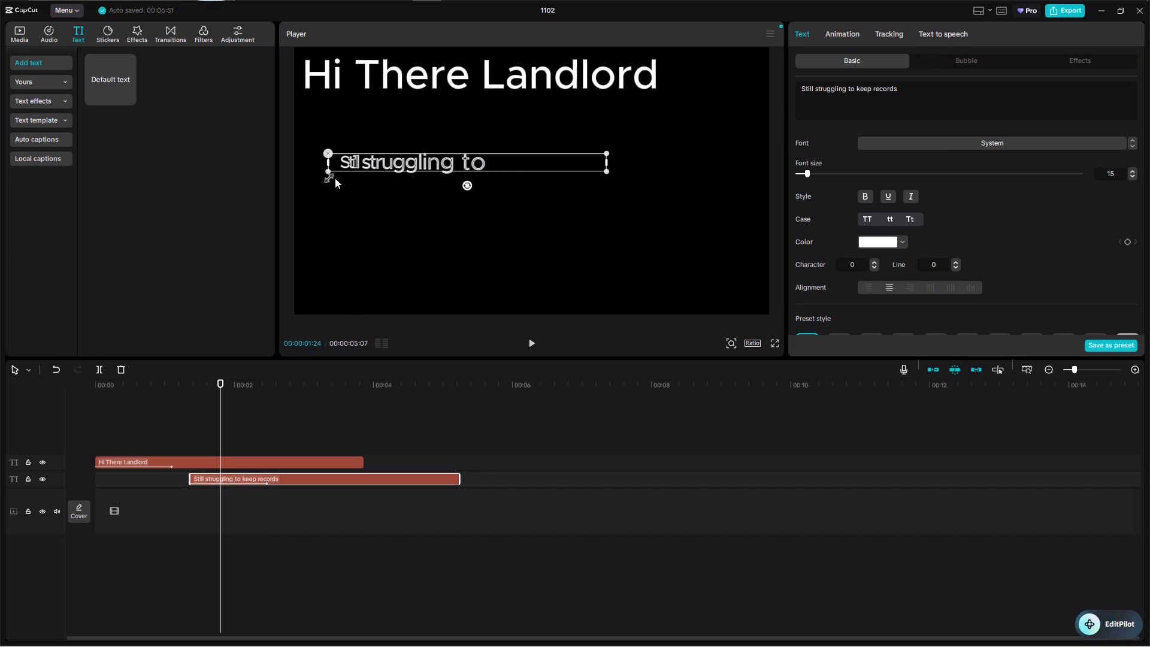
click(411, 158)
Cut all the wording from the "Still struggling to keep records" text and remove its emptied clip.
click(813, 89)
click(858, 87)
drag(914, 82, 777, 103)
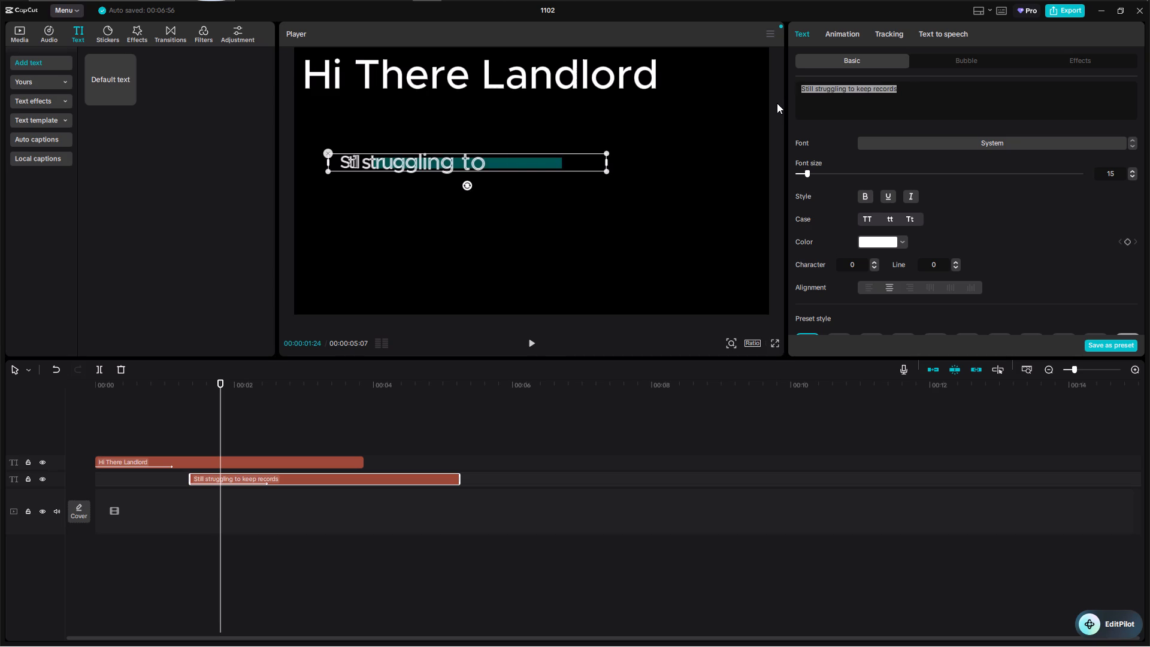
drag(777, 103, 777, 102)
key(ctrl+x)
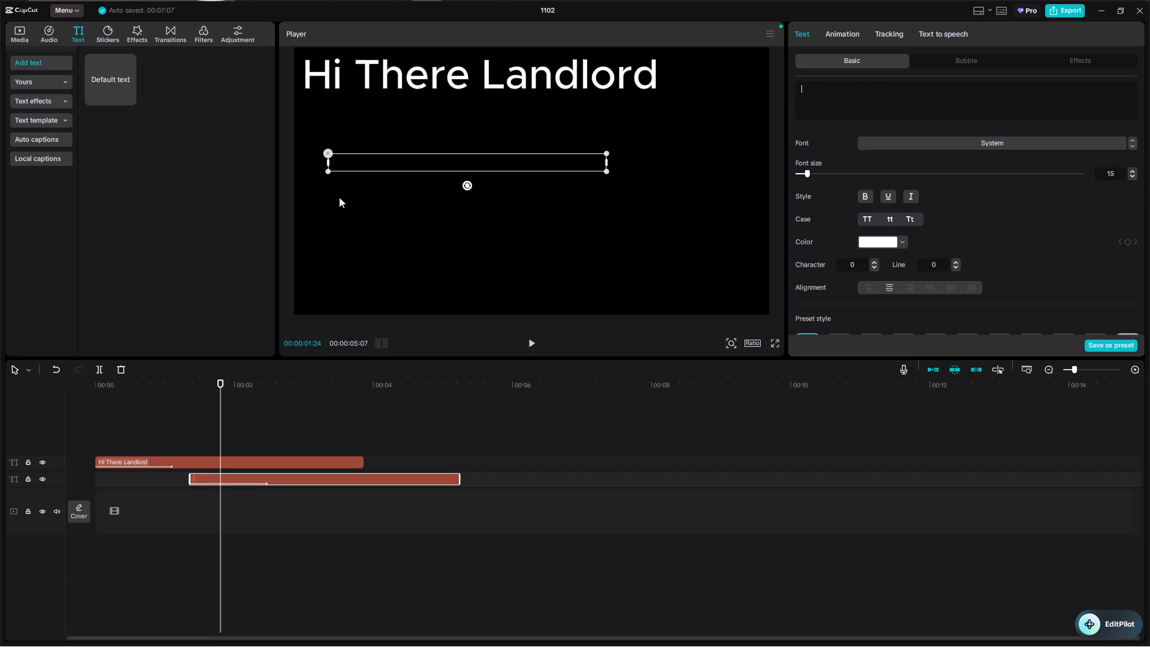
click(329, 151)
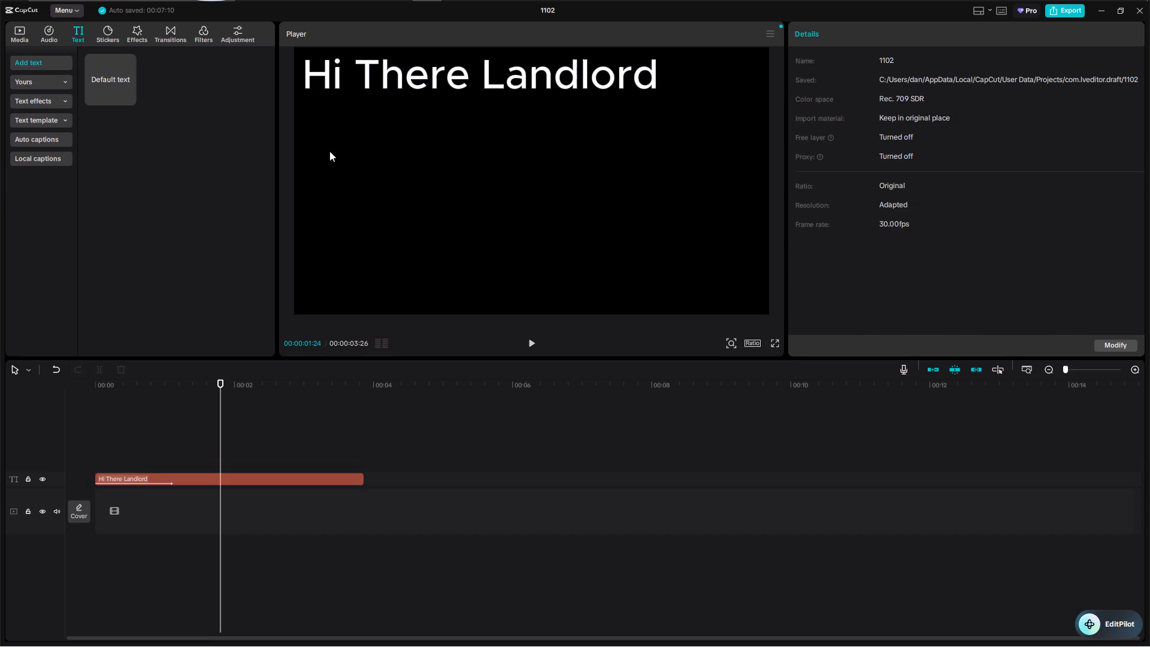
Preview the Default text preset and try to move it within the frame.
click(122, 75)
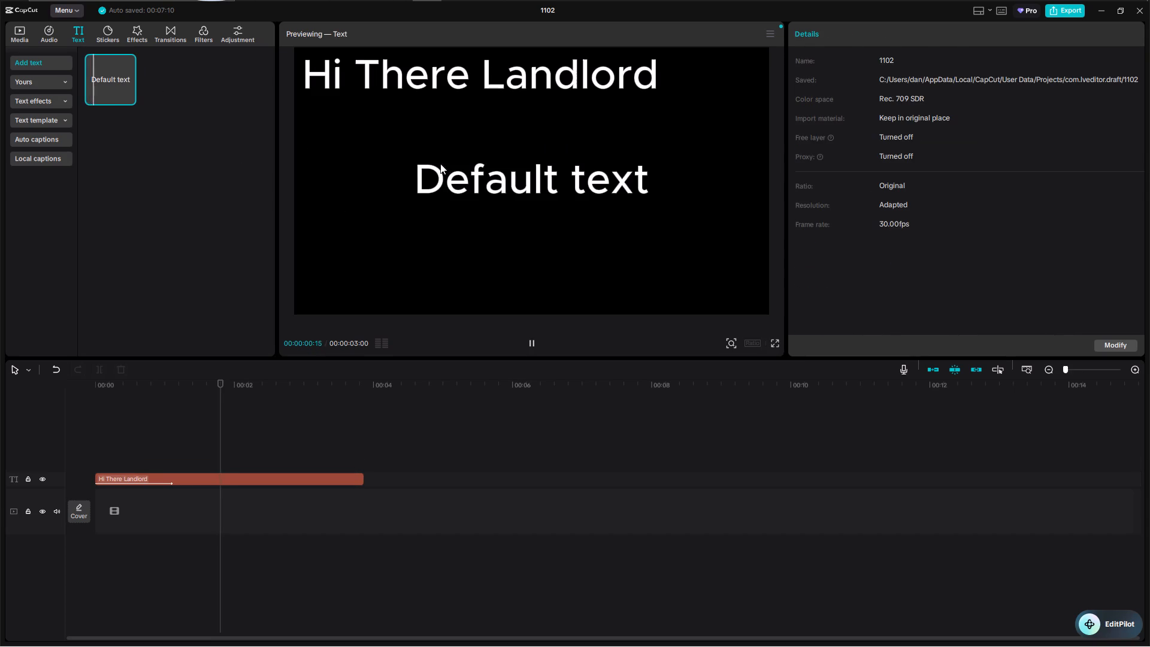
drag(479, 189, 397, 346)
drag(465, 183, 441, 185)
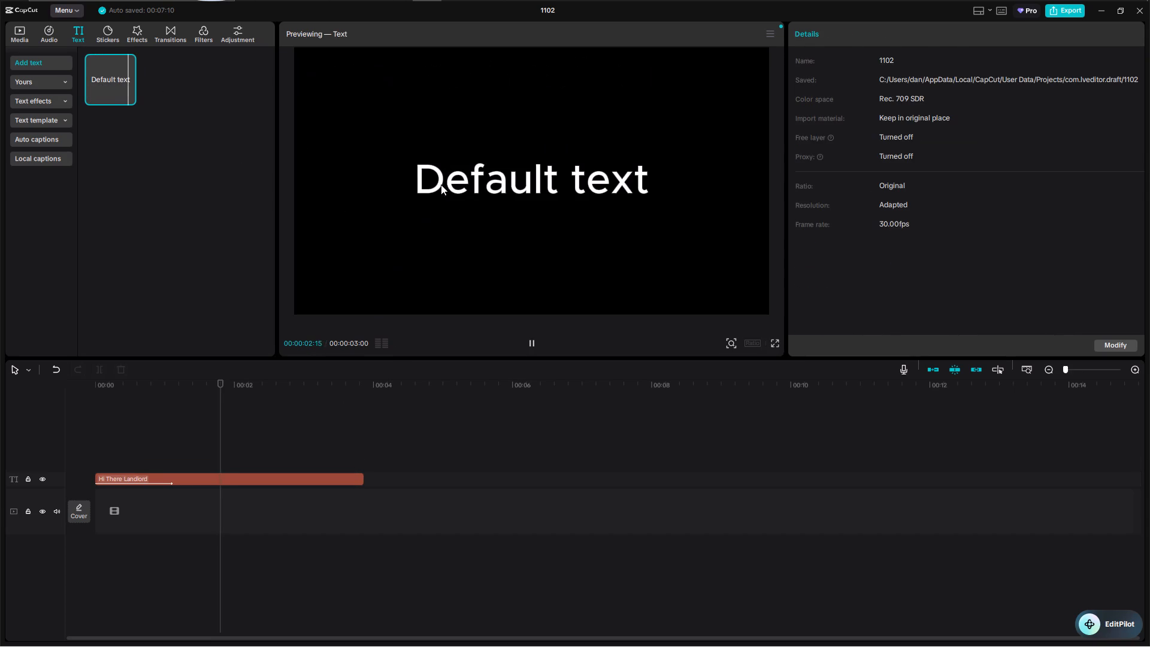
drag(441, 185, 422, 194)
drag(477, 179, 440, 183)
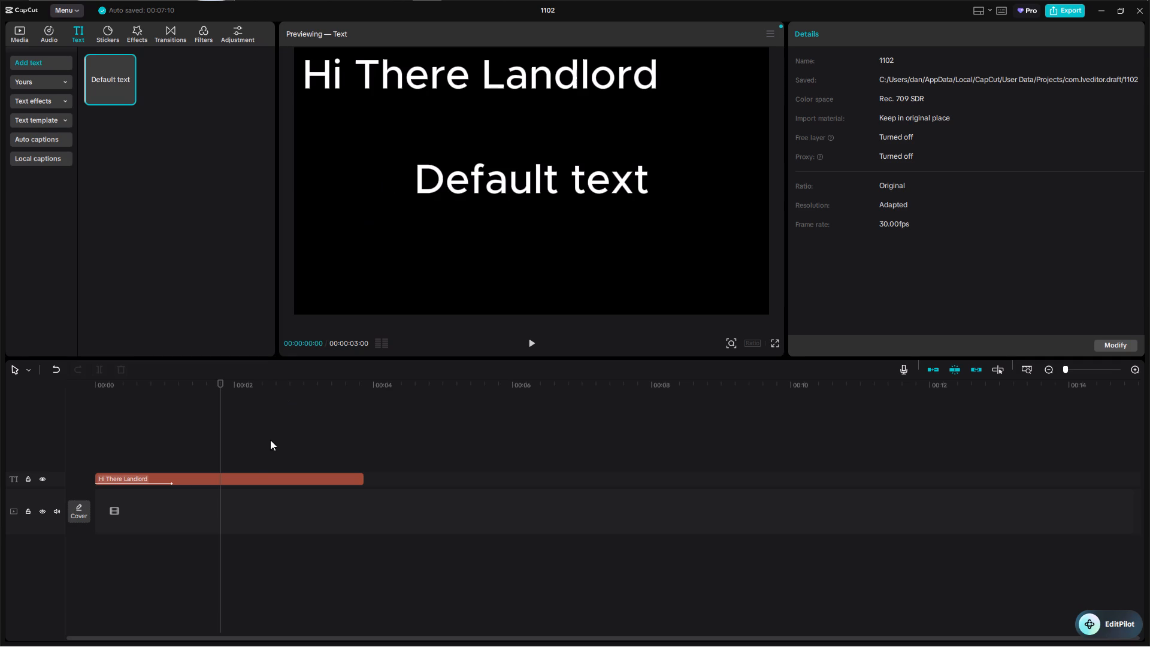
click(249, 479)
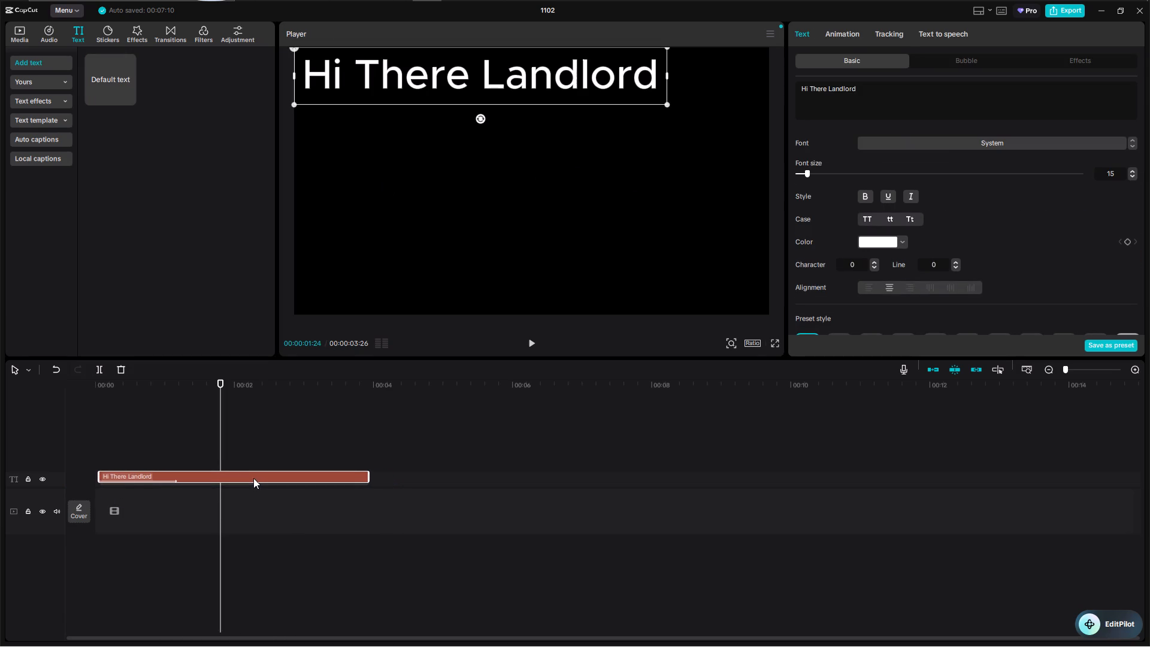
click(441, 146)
Add a Default text clip on a track below "Hi There Landlord", starting at about 1.2 s.
drag(111, 84, 124, 137)
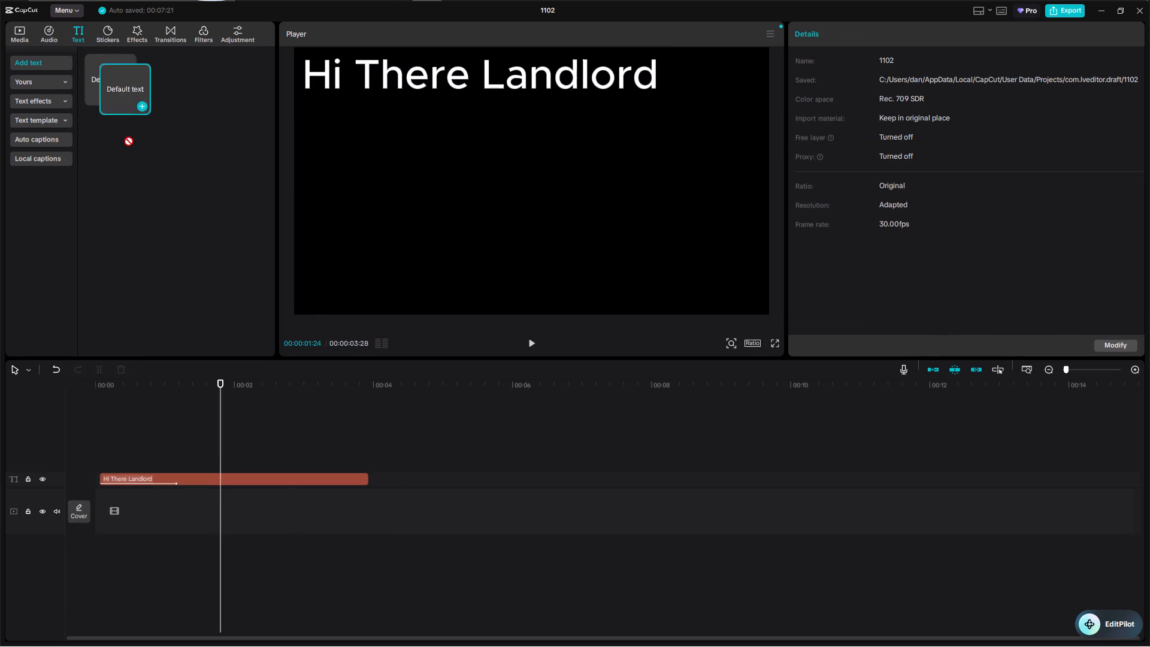
drag(124, 137, 202, 499)
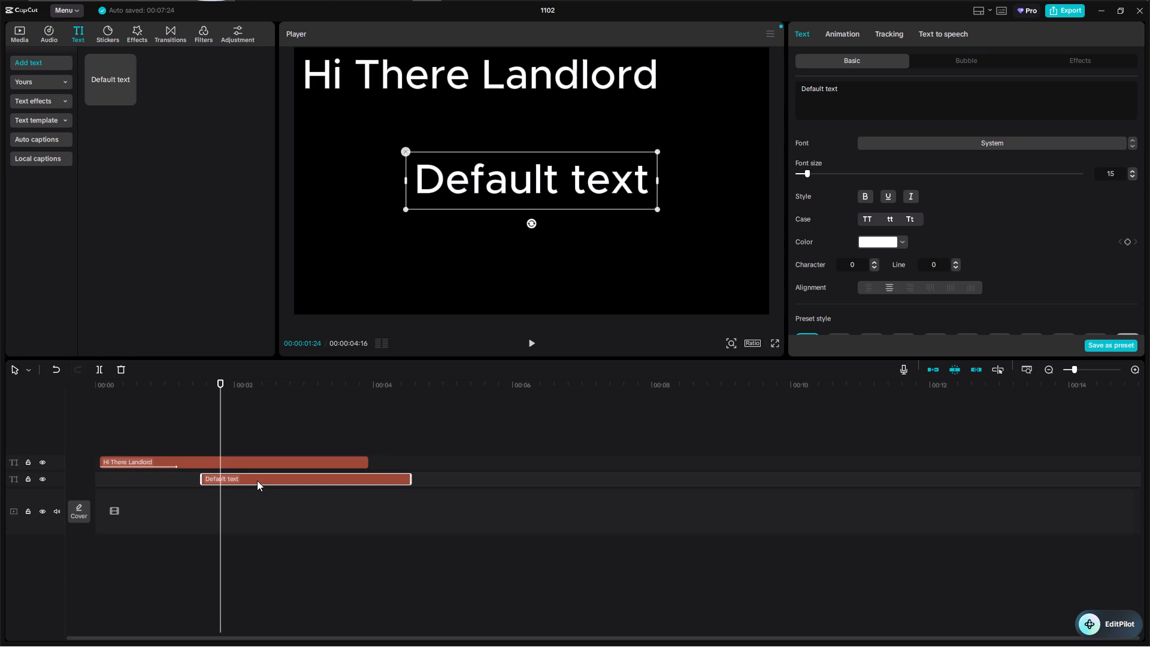
drag(257, 480, 232, 478)
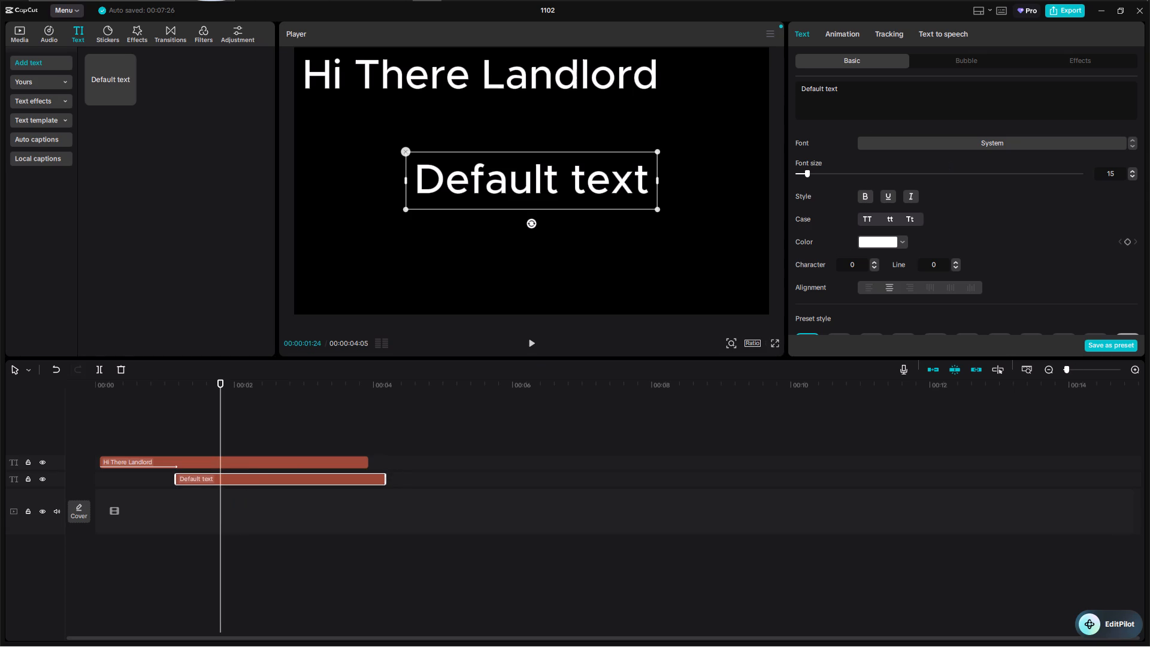
Replace the default text's wording with "Still strugling to keep records".
drag(862, 96, 787, 72)
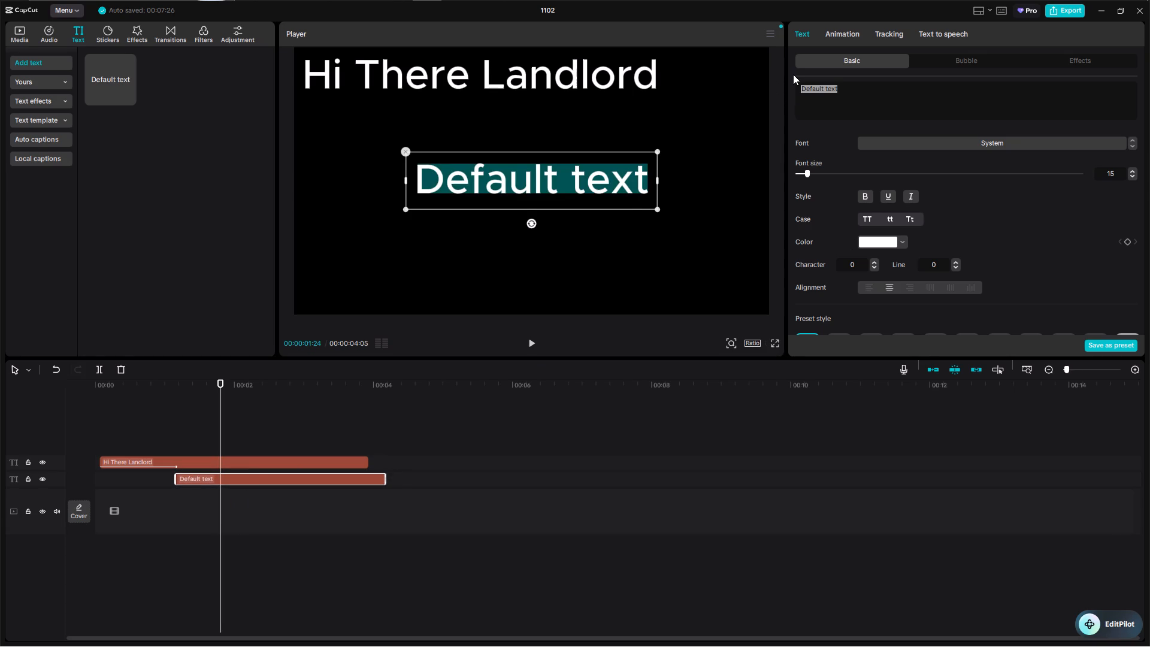
text(St)
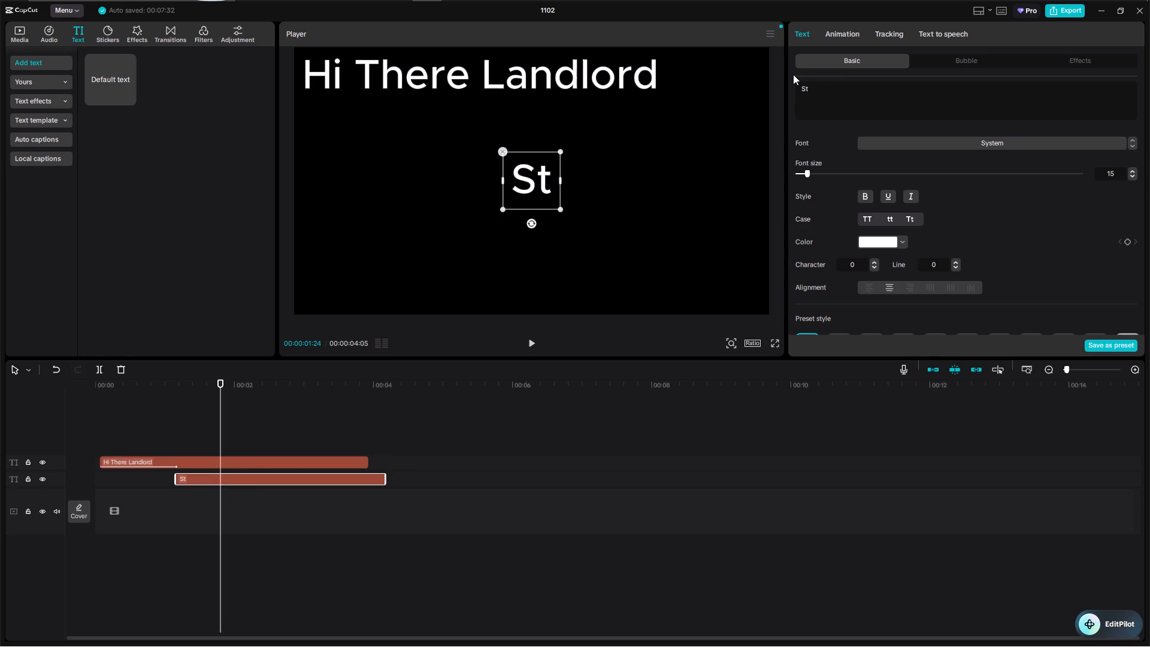
key(u)
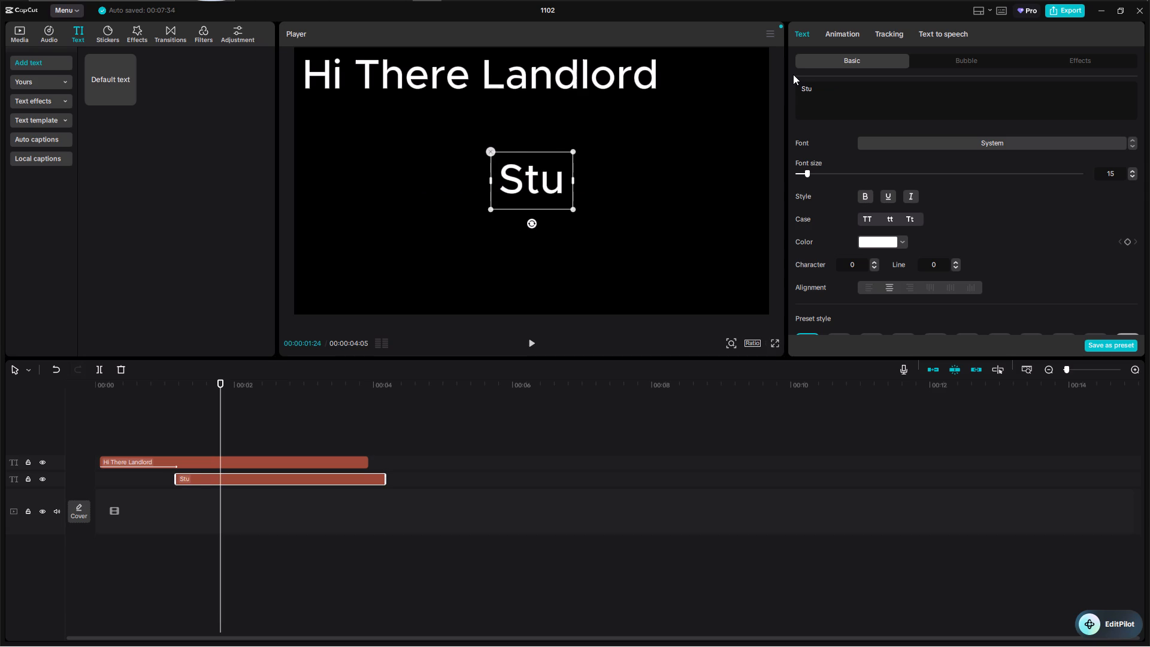
text(ll)
key(BackSpace)
key(BackSpace)
key(BackSpace)
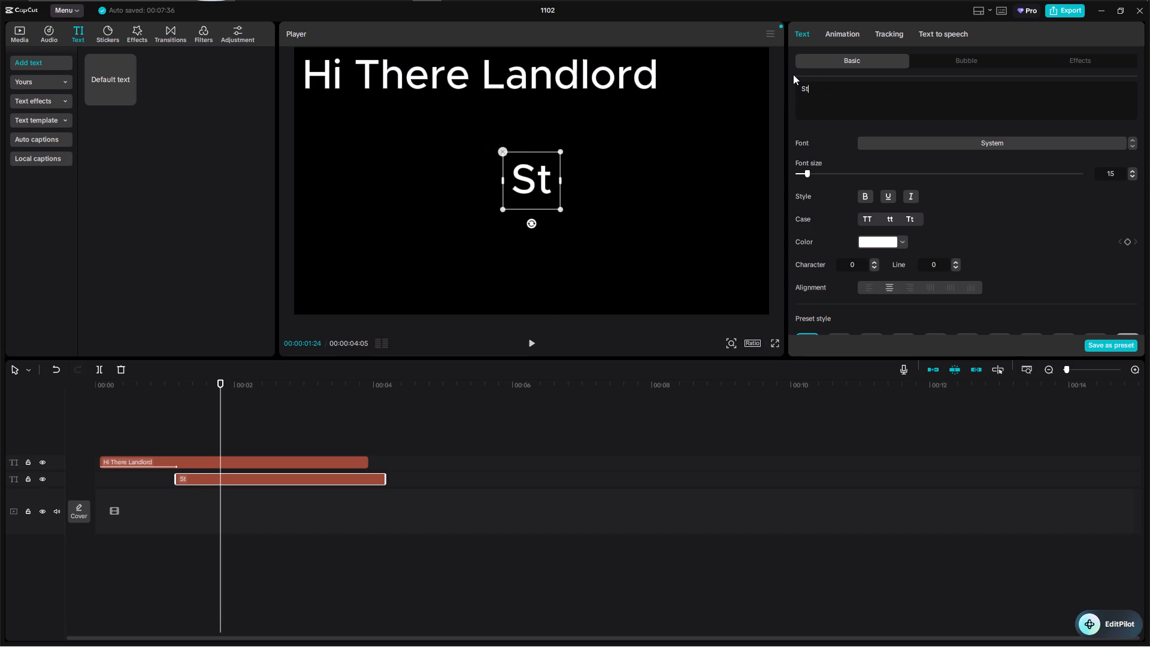
key(i)
text(ll str)
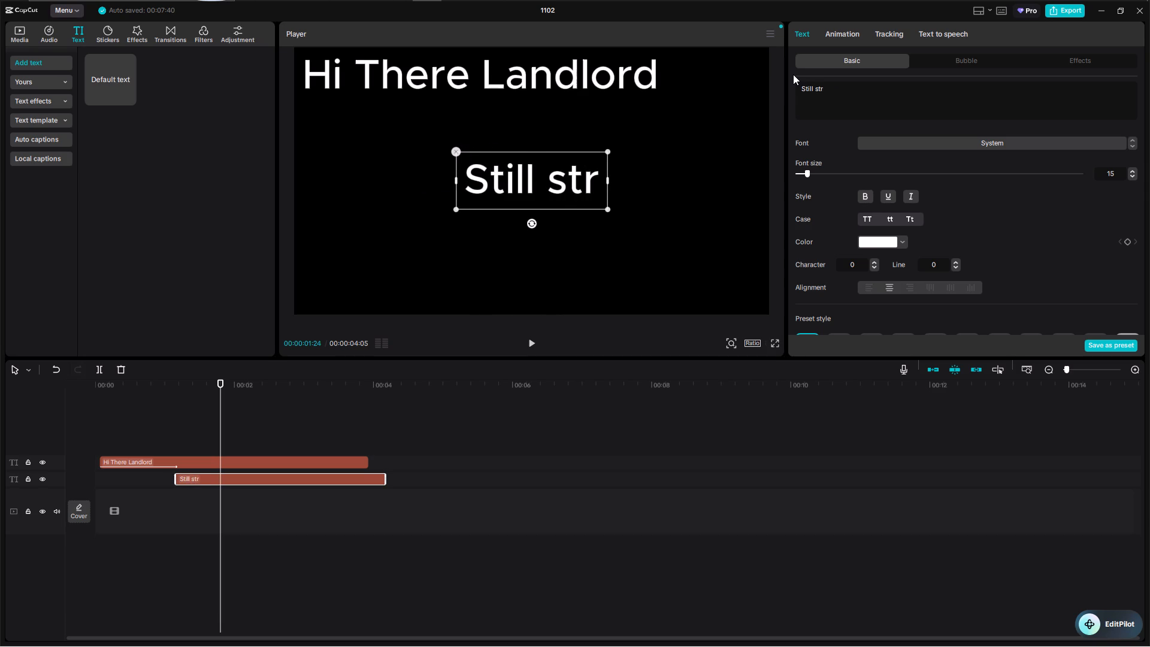
key(u)
text(gling to kee)
text(p t)
key(BackSpace)
key(t)
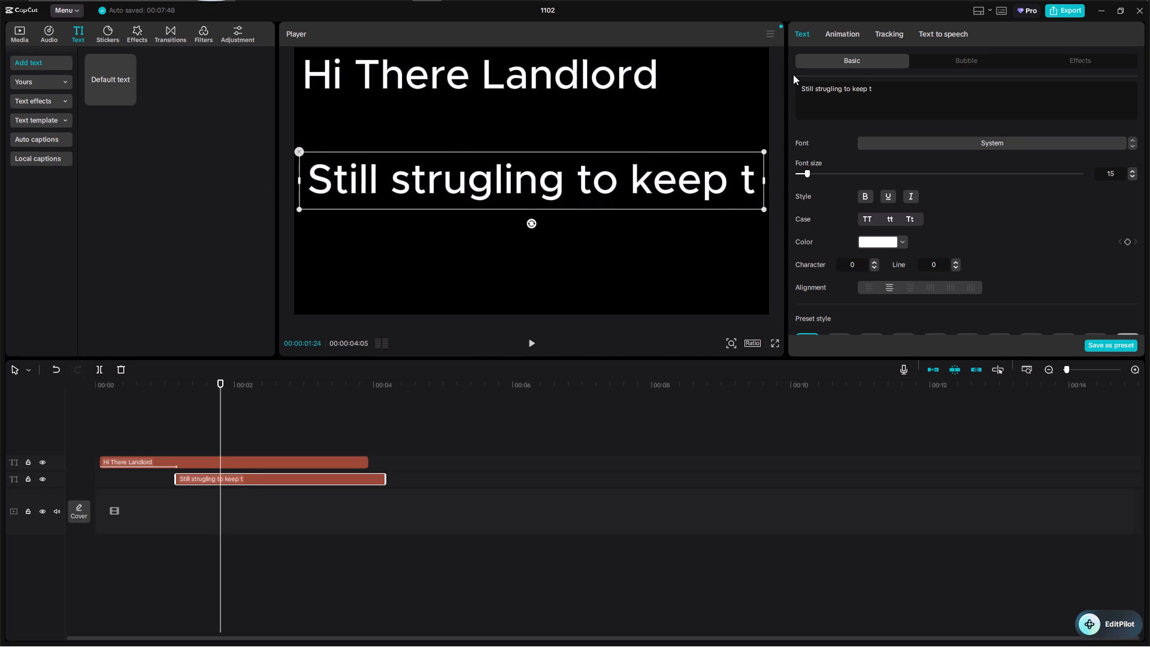
key(BackSpace)
text(re)
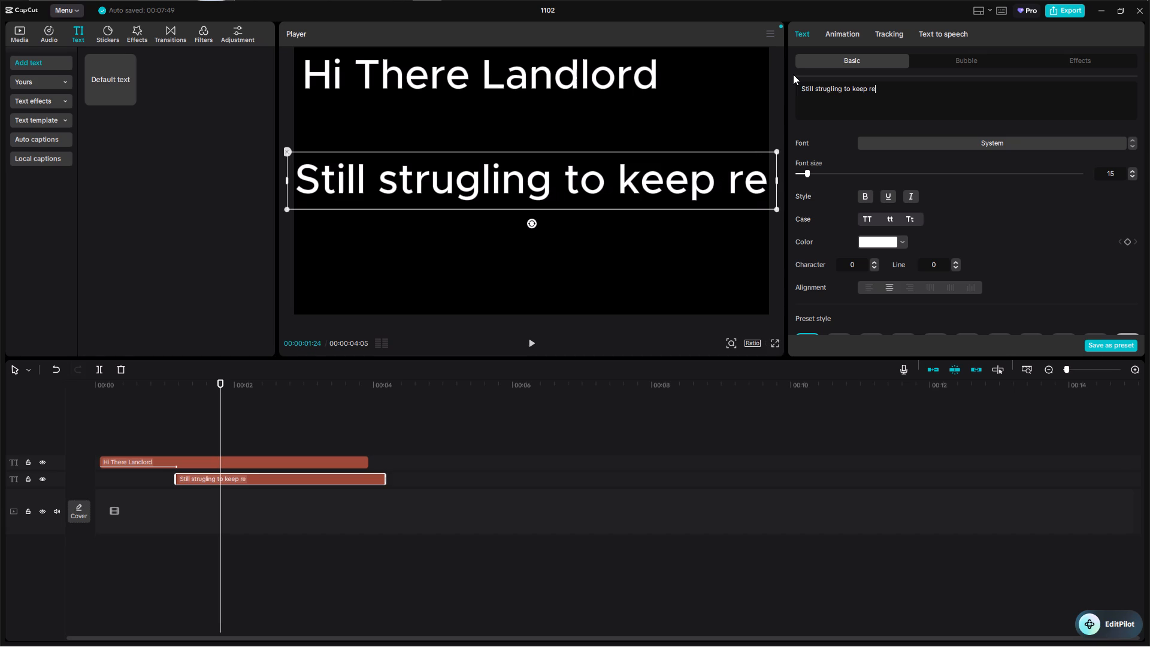
text(cor)
text(ds)
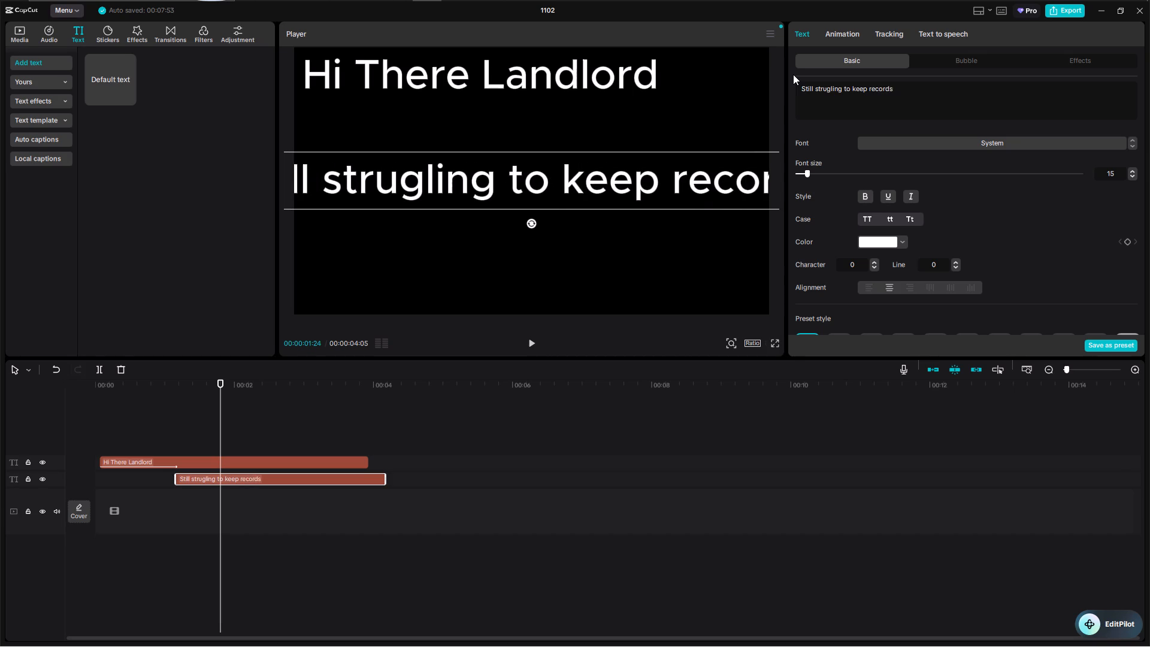
click(573, 252)
Bring the start of the "Still strugling to keep records" text into view and shrink it to about two-thirds size.
drag(568, 192, 475, 189)
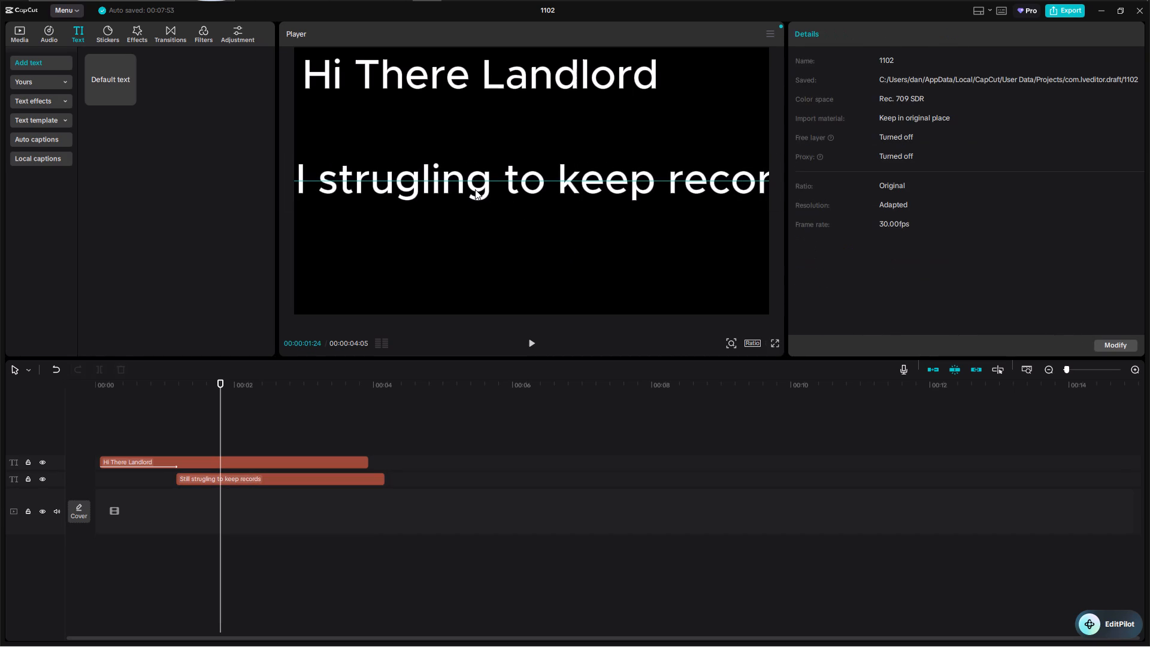
drag(475, 189, 372, 189)
drag(454, 181, 393, 181)
drag(413, 181, 570, 182)
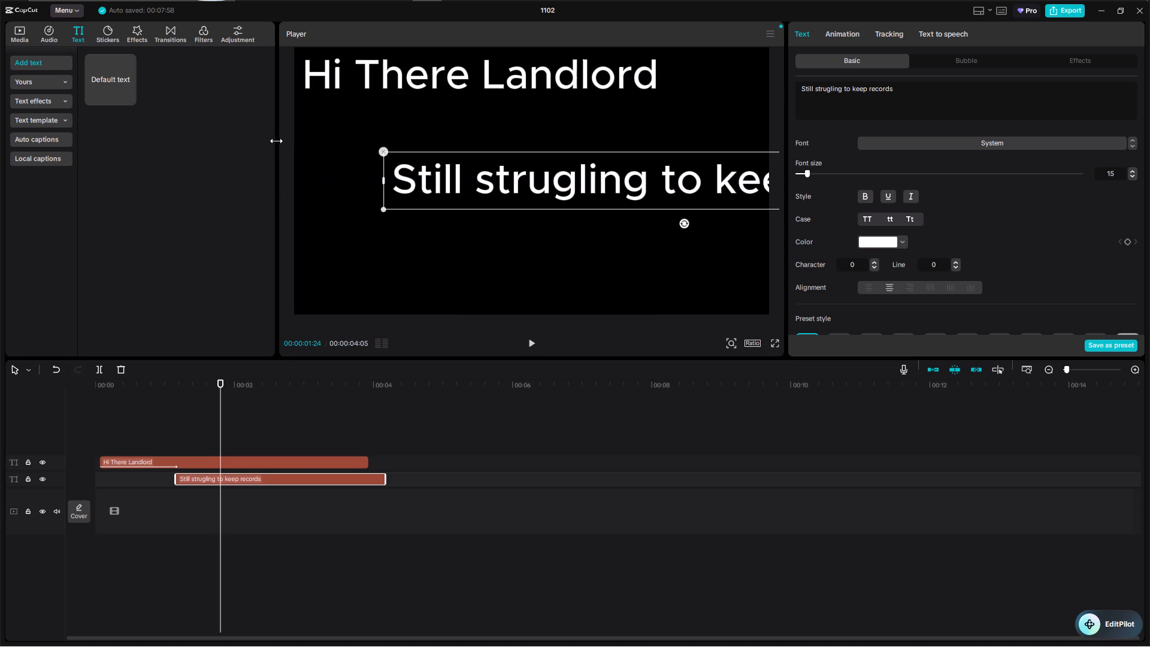
click(382, 176)
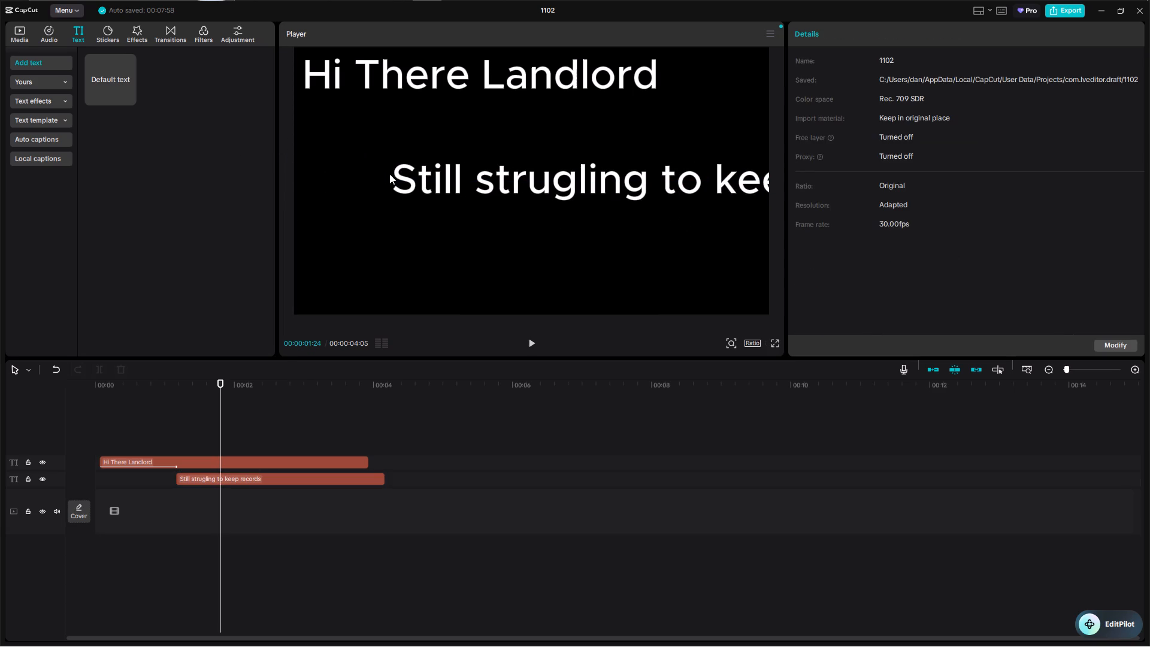
click(389, 174)
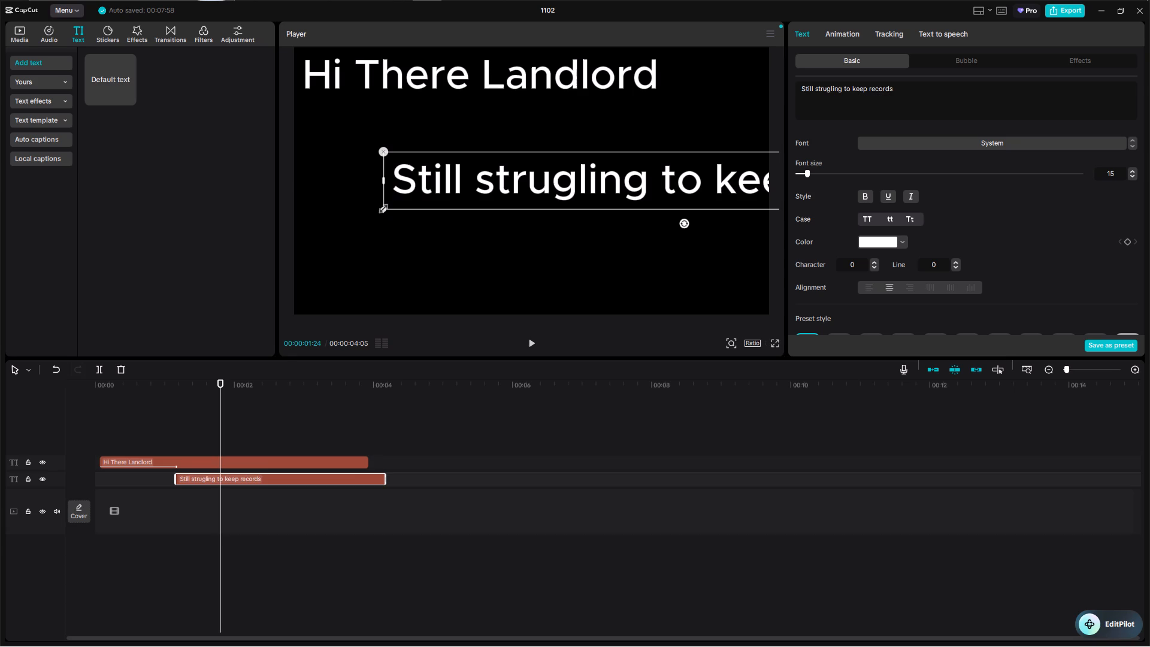
drag(382, 207, 565, 176)
Move the "Still strugling to keep records" text directly beneath "Hi There Landlord", offset towards the frame's right edge.
drag(544, 174, 484, 175)
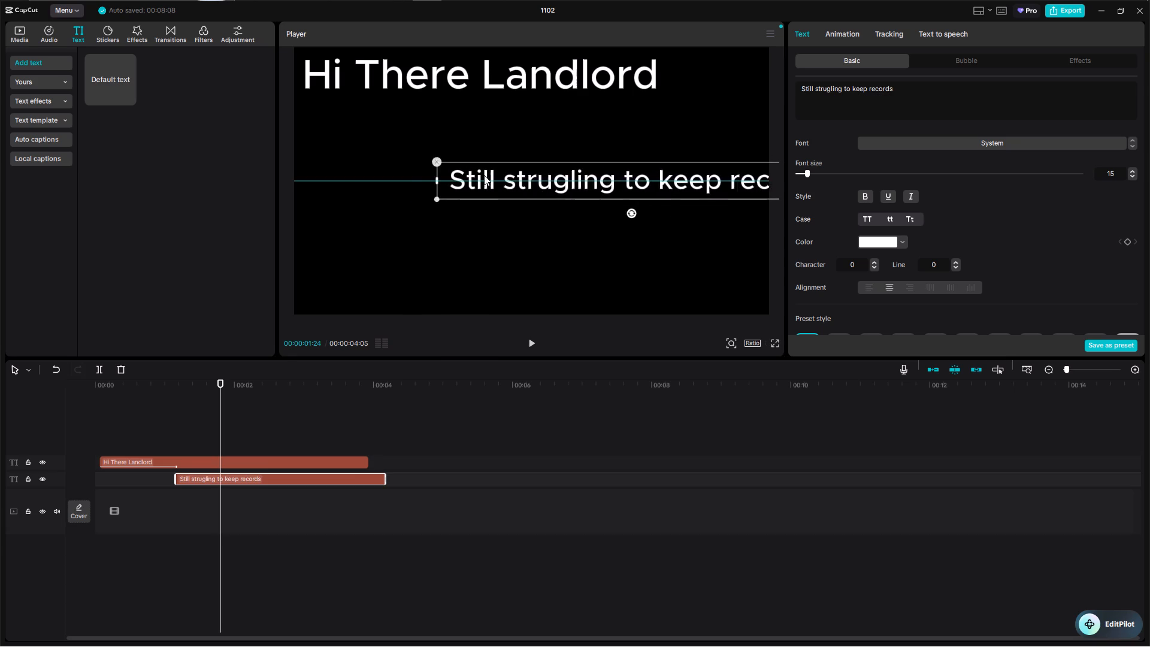
drag(484, 175, 410, 116)
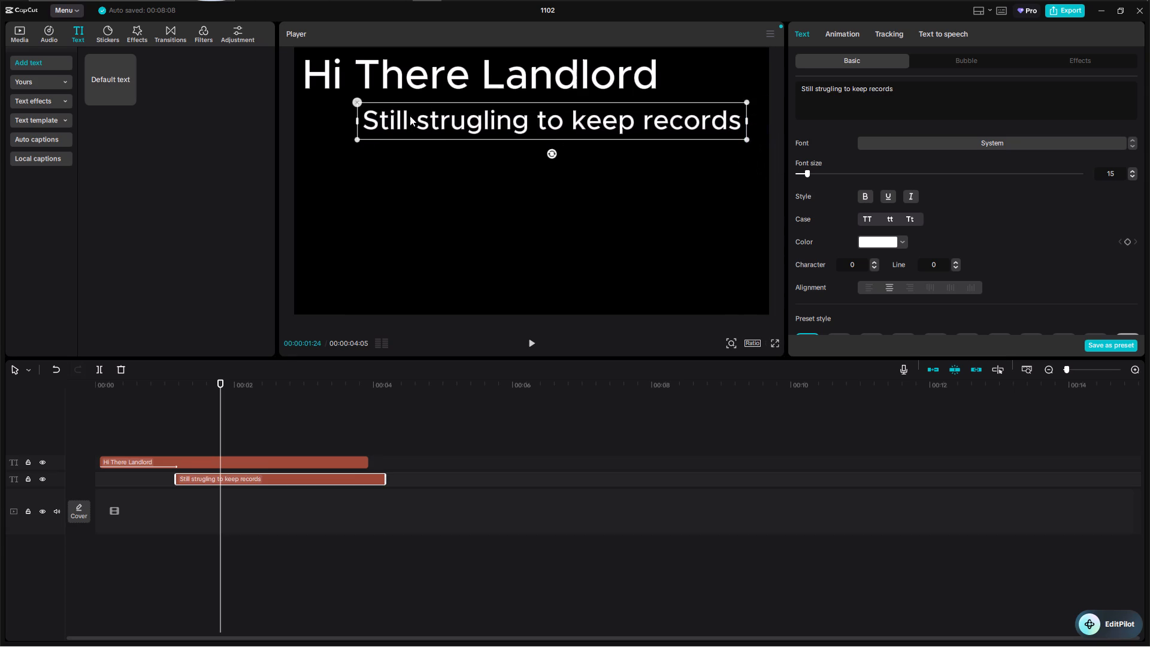
drag(410, 116, 431, 119)
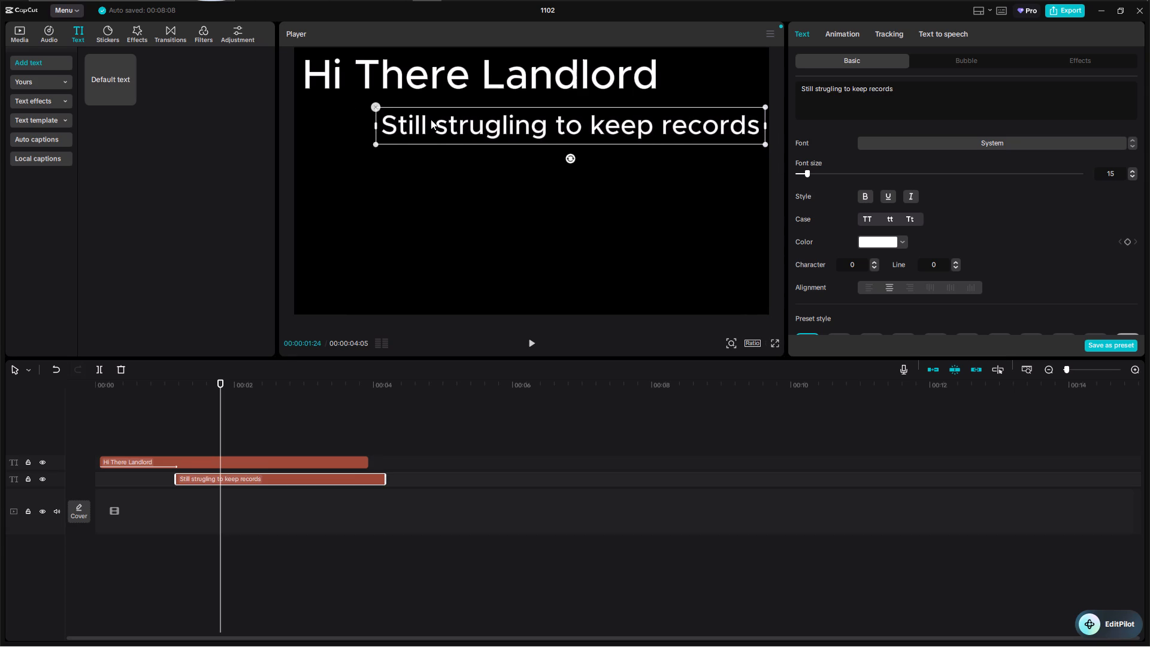
drag(431, 119, 429, 119)
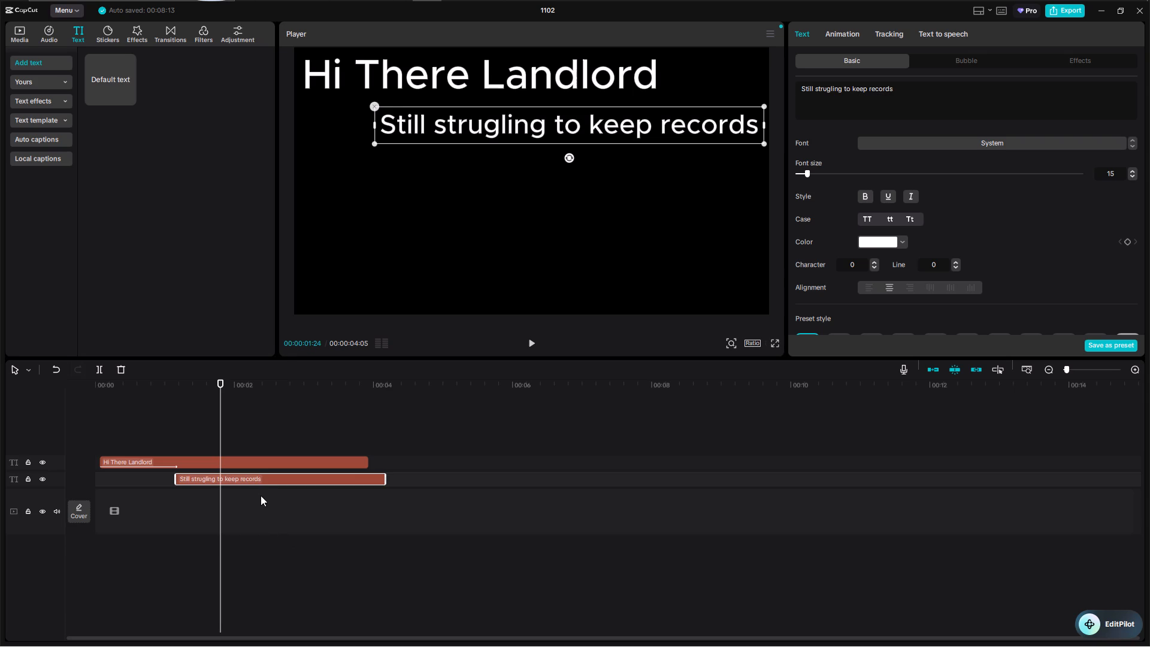
Shift the "Still strugling to keep records" clip later so it starts at 00:00:01:24.
drag(252, 477, 296, 482)
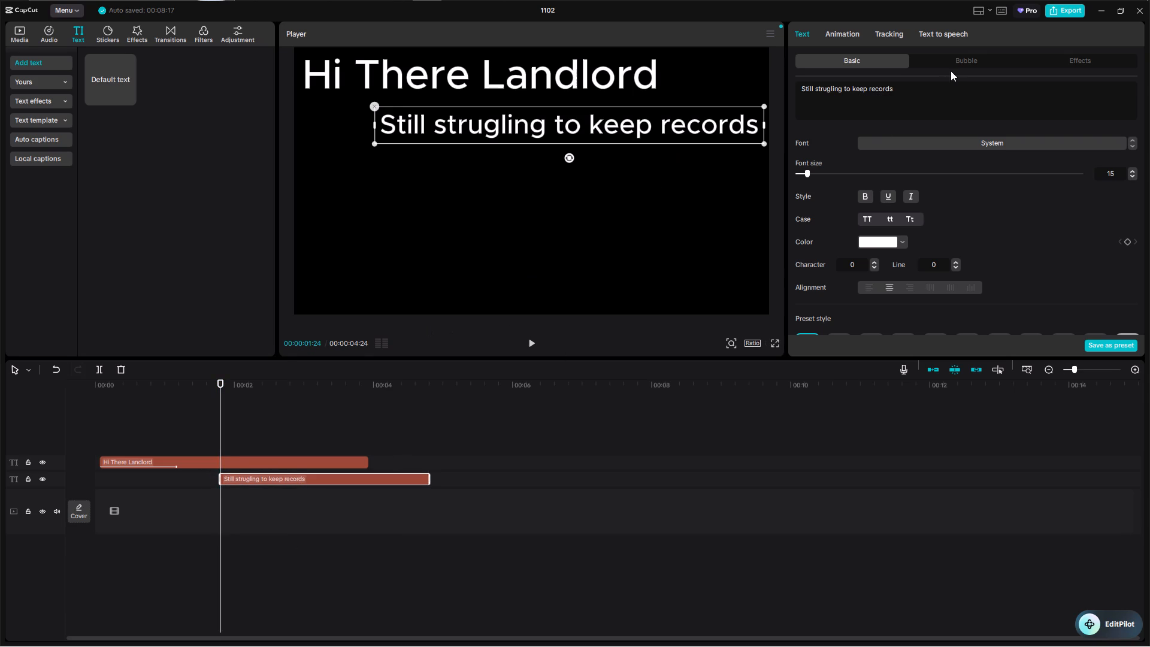
Apply the Text Fill entrance animation to "Still strugling to keep records" with a duration of 1.0 s.
click(838, 35)
click(912, 125)
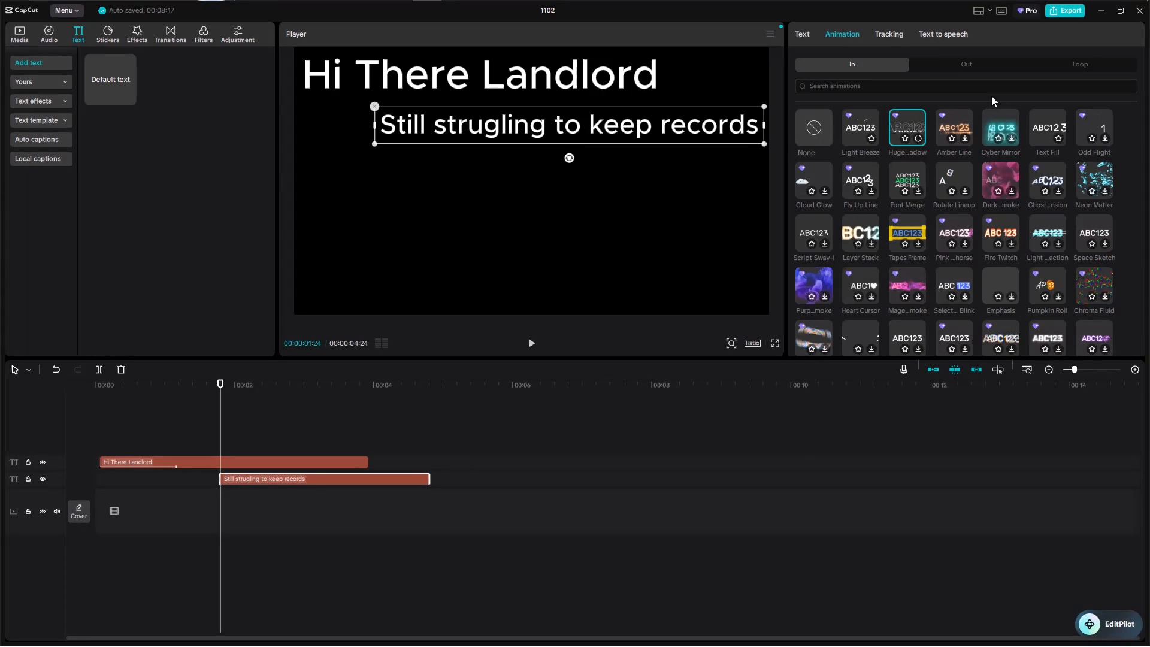
click(1038, 121)
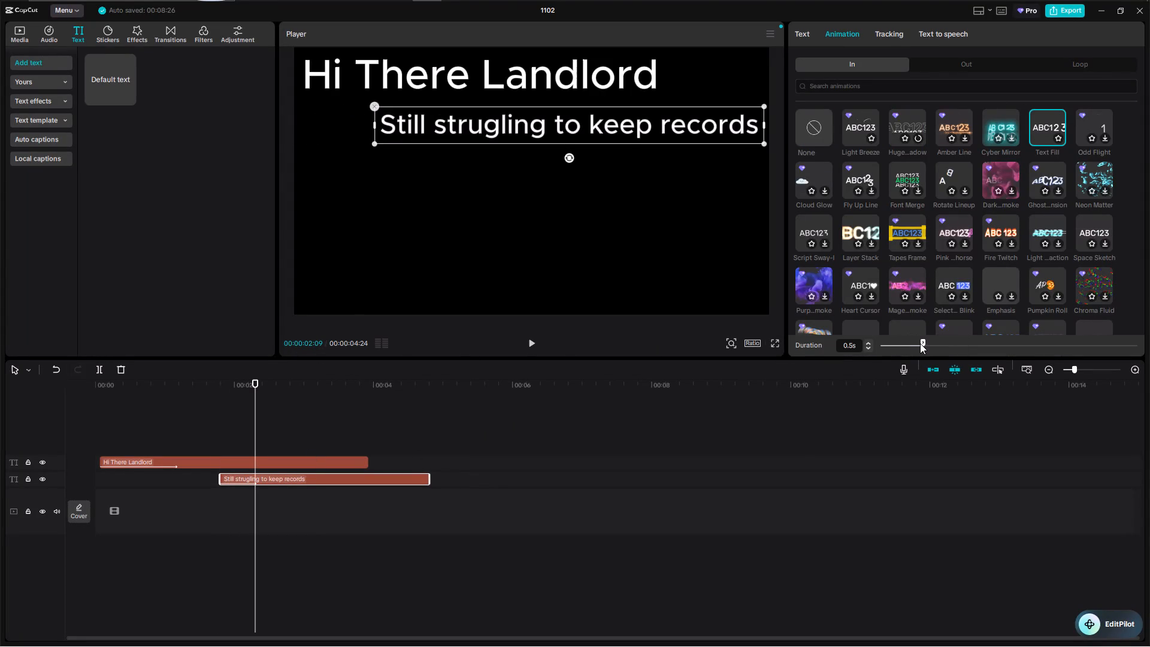
drag(921, 341, 955, 342)
drag(955, 342, 966, 346)
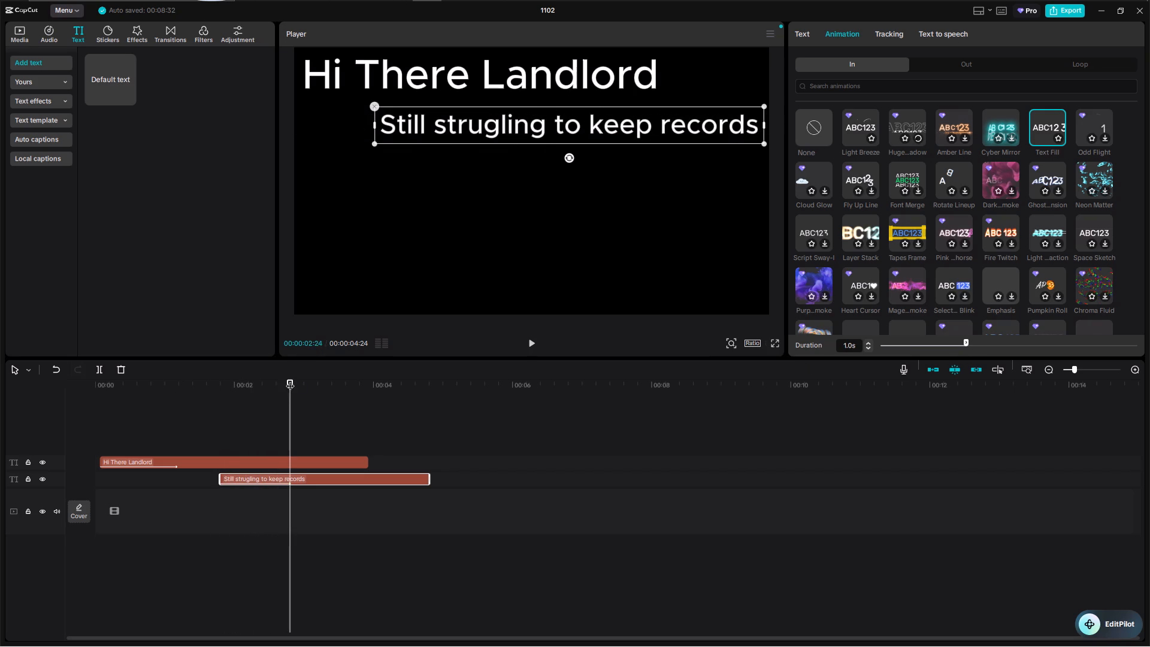
Play the video from the beginning to review both text animations.
drag(290, 380, 99, 385)
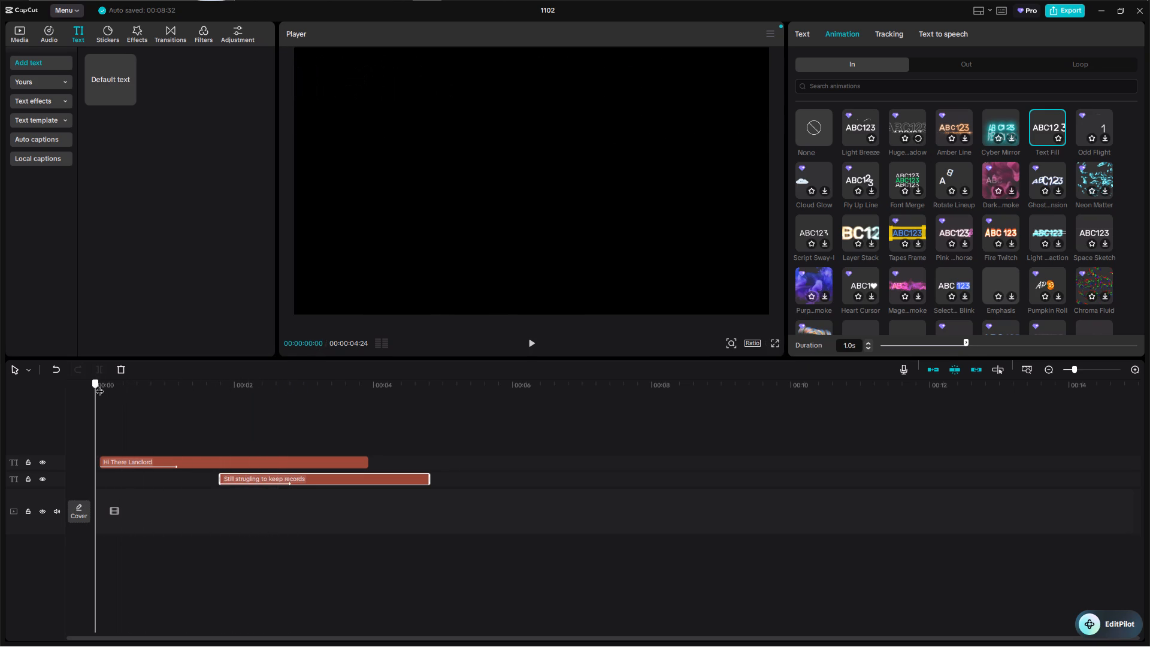
drag(99, 385, 101, 386)
click(528, 343)
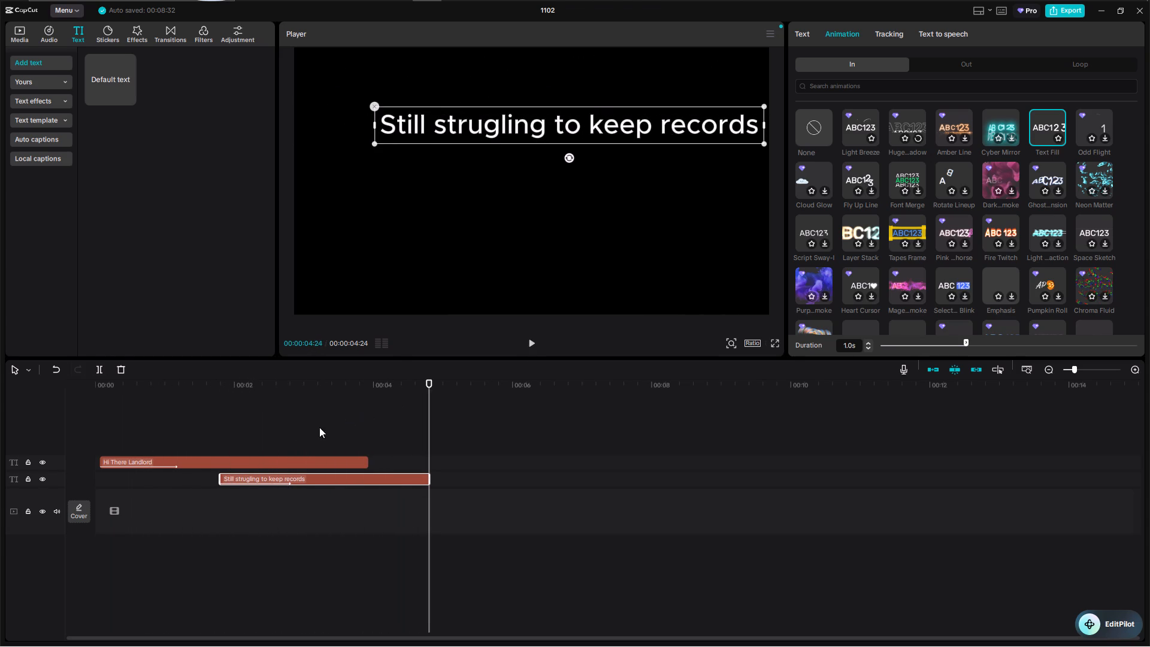
Extend the end of the "Hi There Landlord" clip to match the end of "Still strugling to keep records" at 00:00:04:24.
click(282, 459)
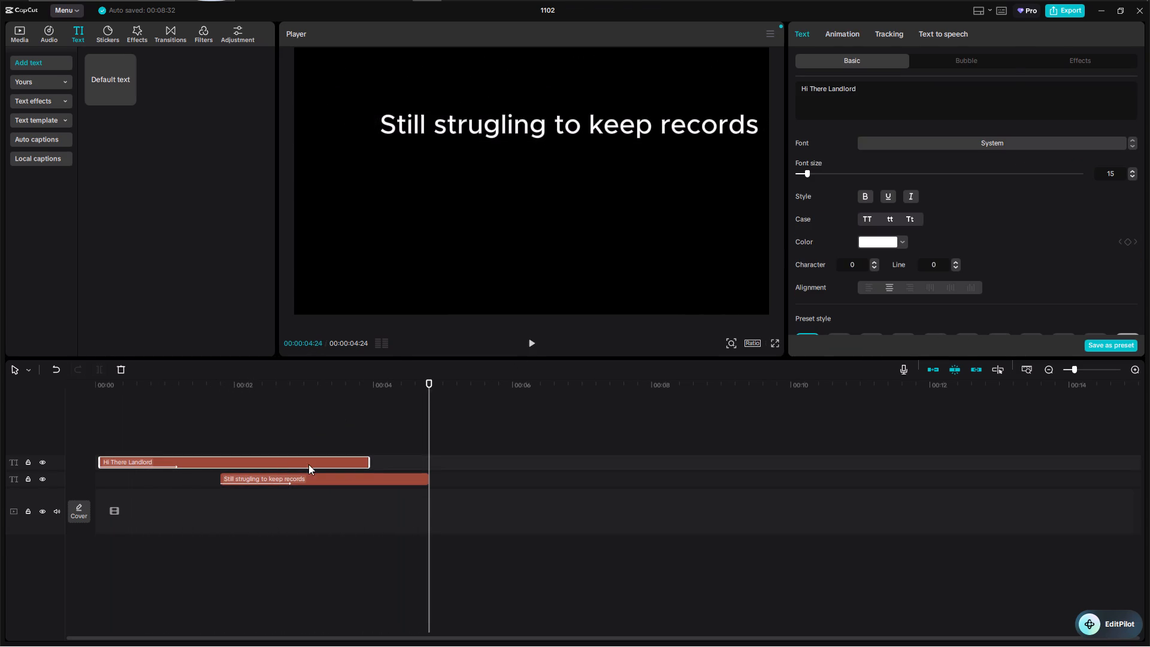
drag(365, 462, 422, 470)
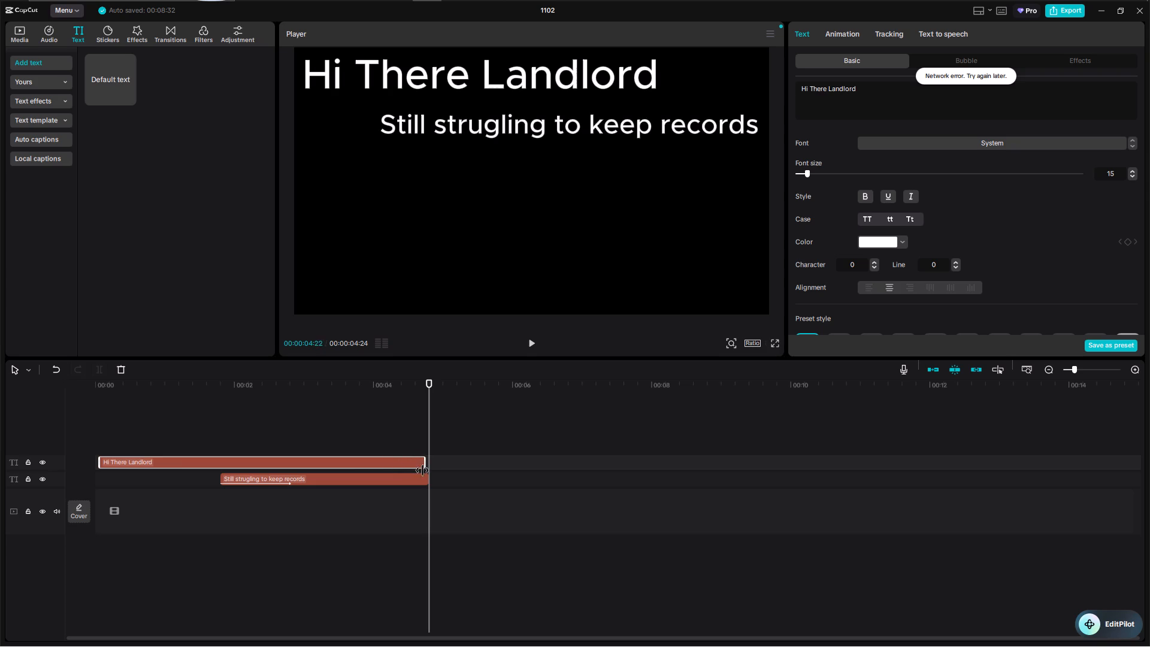
drag(422, 470, 425, 471)
click(374, 476)
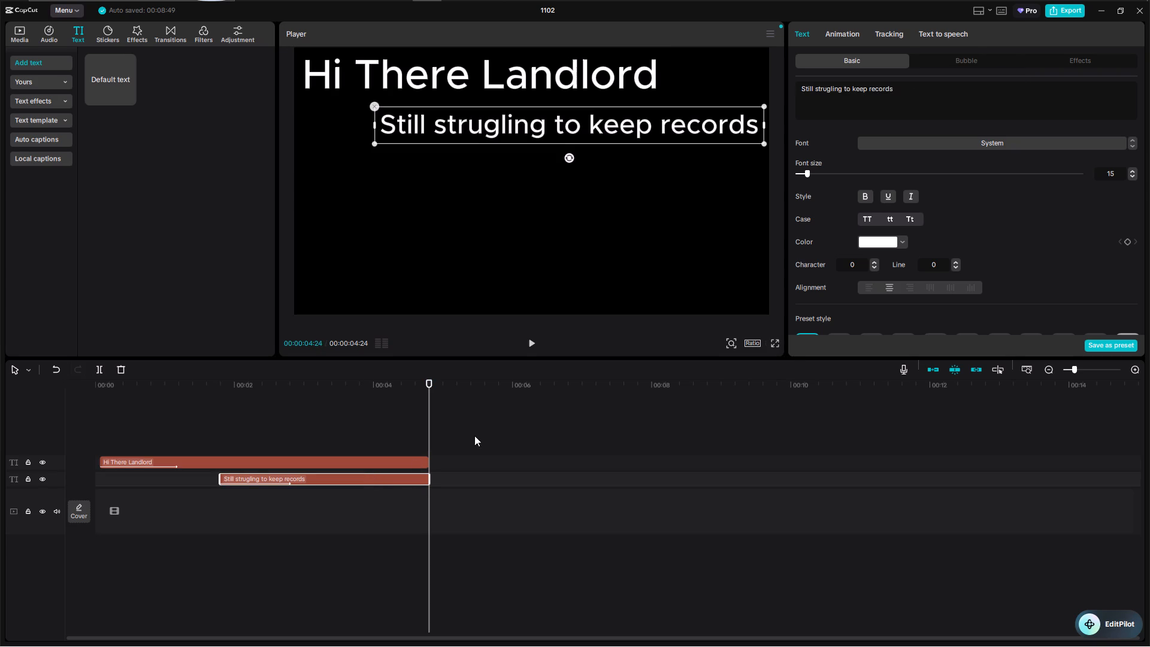
Add a Default text clip on a new track below "Still strugling to keep records", starting at about 3.4 s.
drag(111, 81, 147, 193)
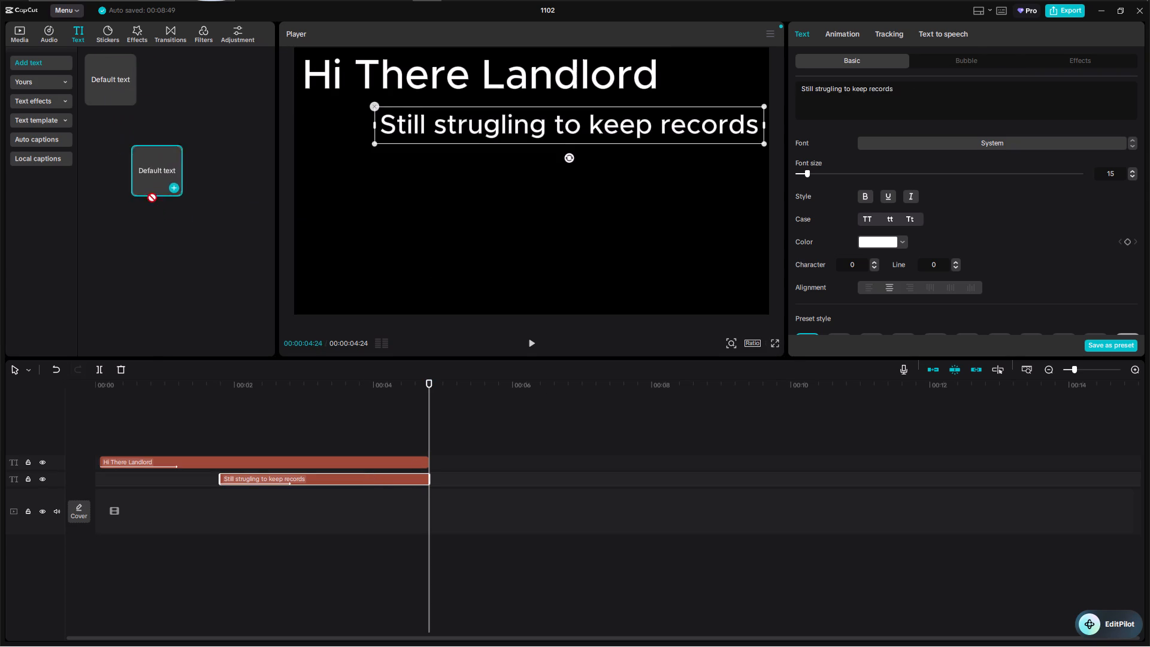
drag(147, 193, 326, 504)
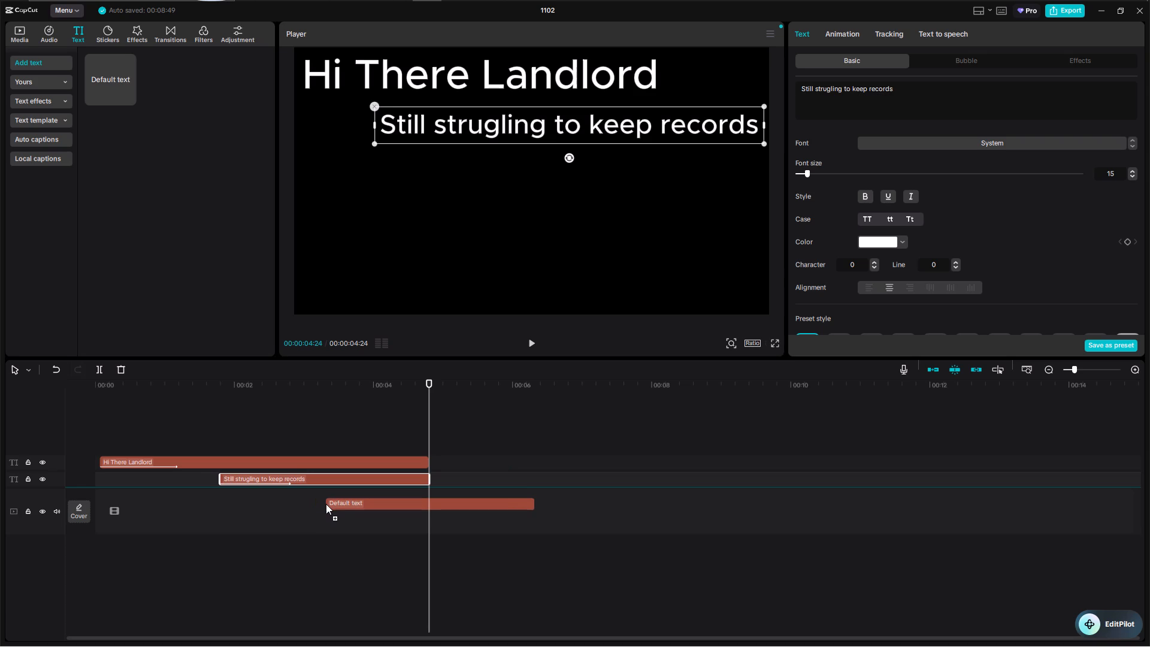
drag(326, 504, 334, 491)
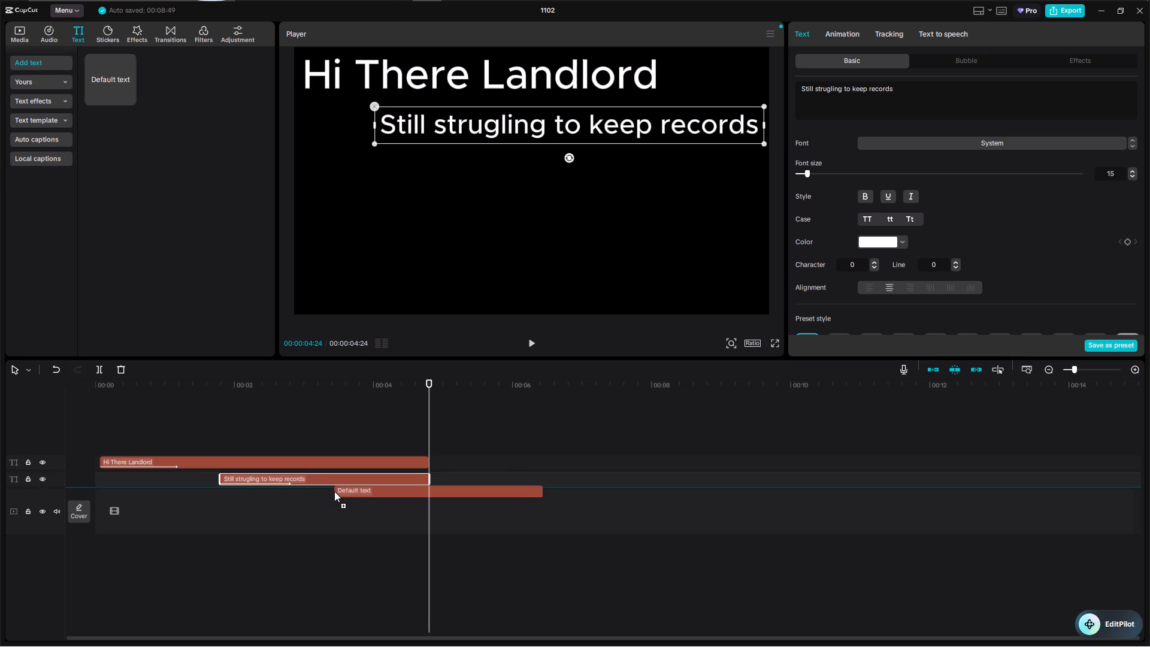
drag(334, 491, 331, 492)
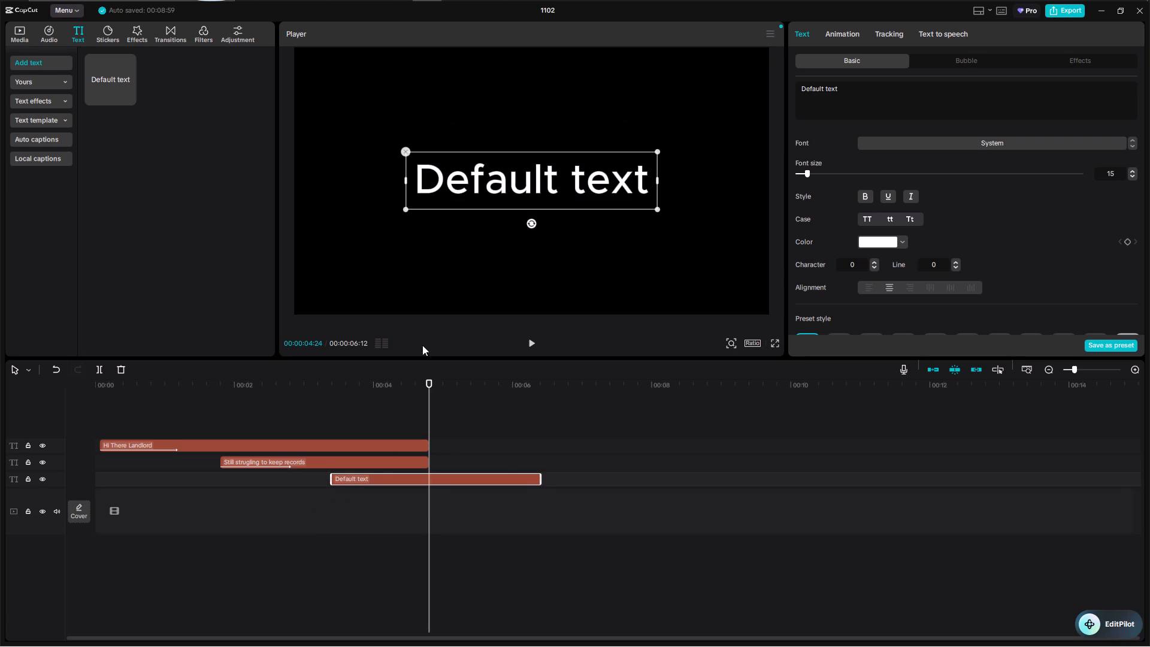
Extend the "Still strugling to keep records" and "Hi There Landlord" clips to end with the Default text clip at 00:00:06:12.
click(419, 458)
drag(426, 461, 525, 484)
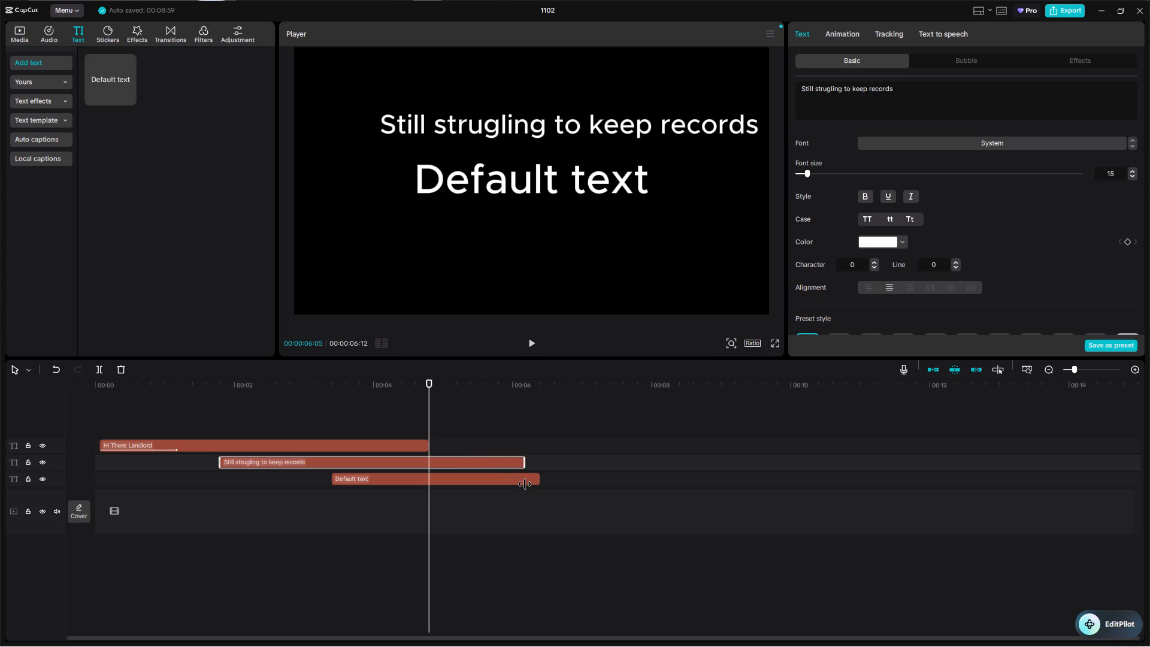
drag(525, 484, 536, 487)
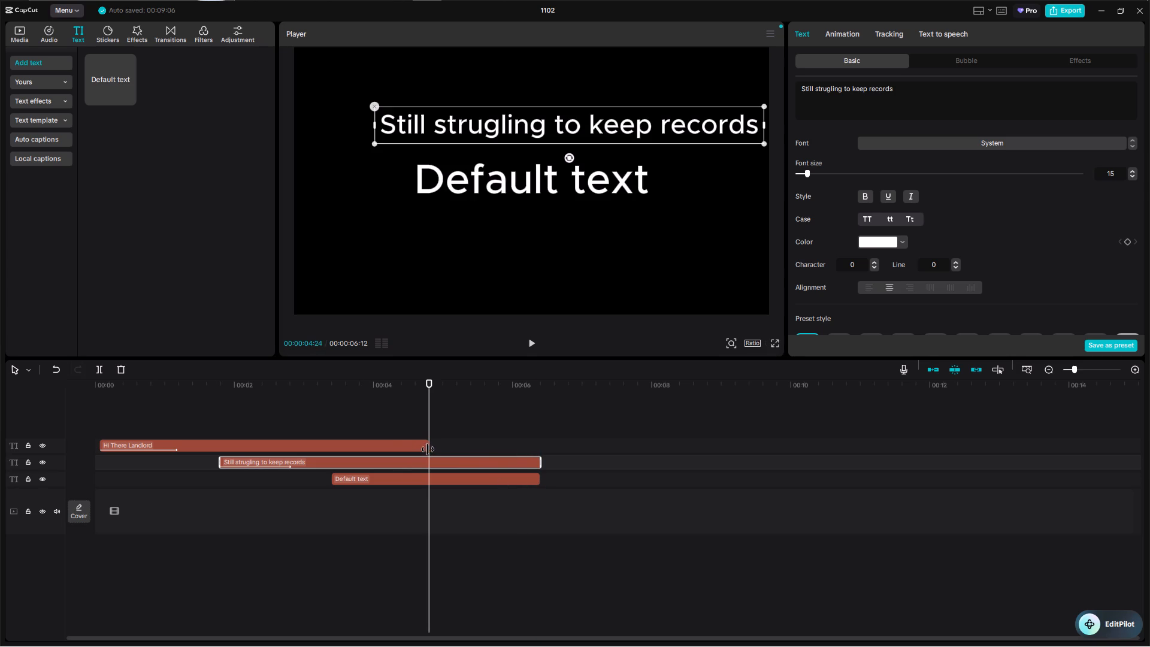
drag(426, 443, 540, 471)
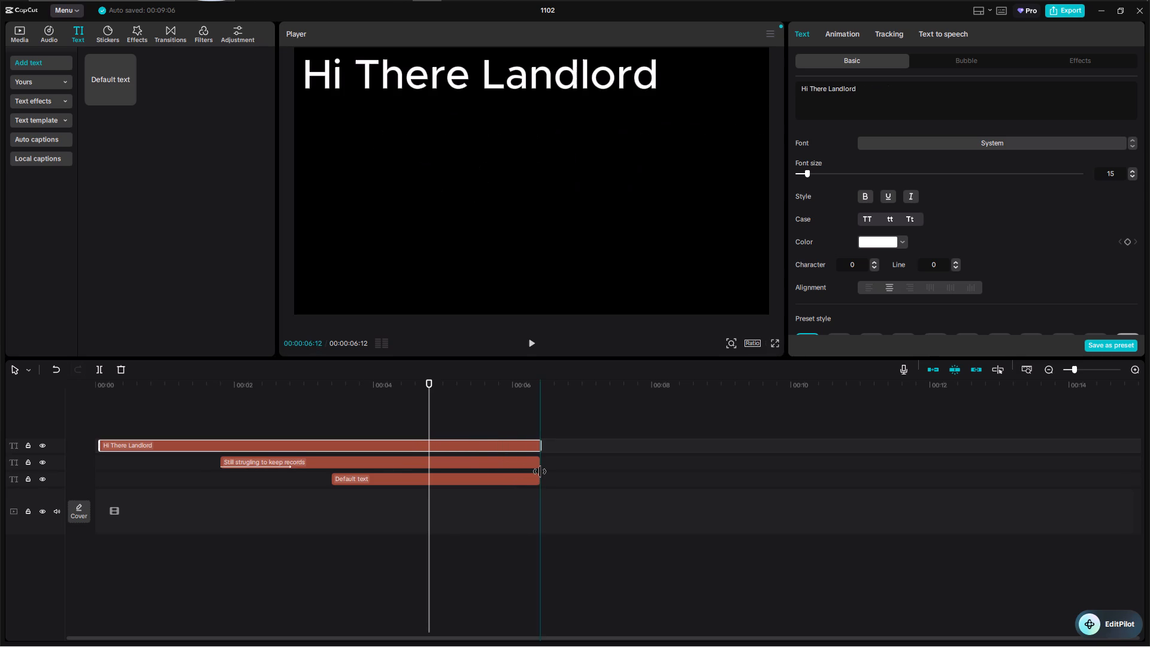
drag(540, 471, 540, 472)
Replace the new default text's wording with "Worry No More".
click(585, 183)
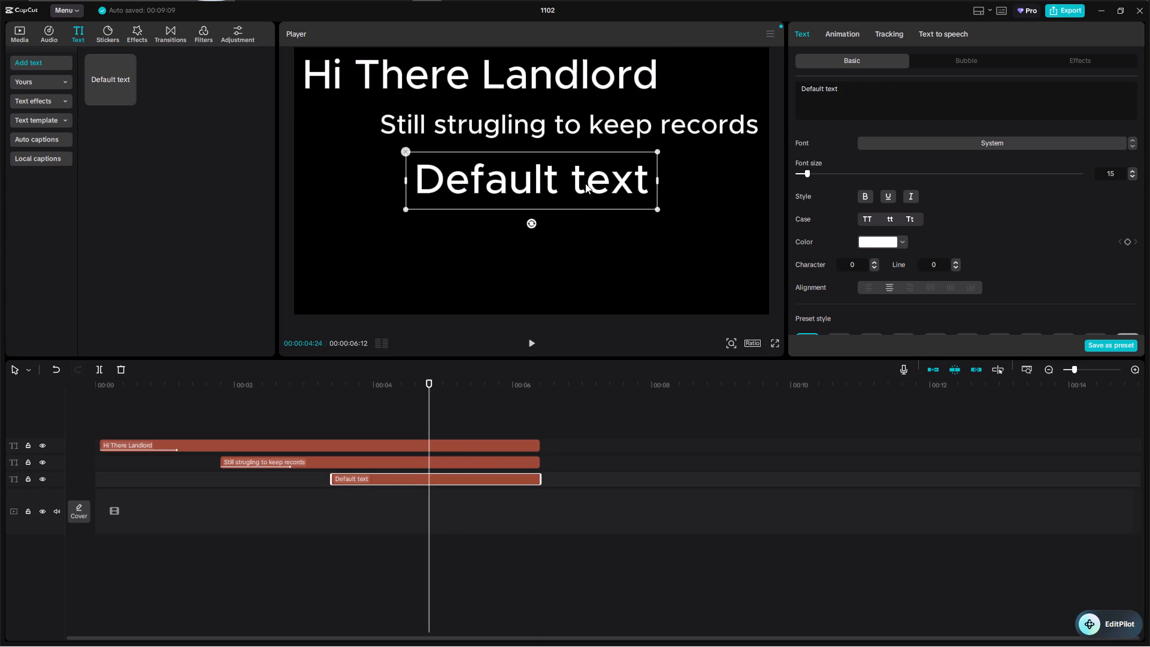
drag(881, 89, 755, 84)
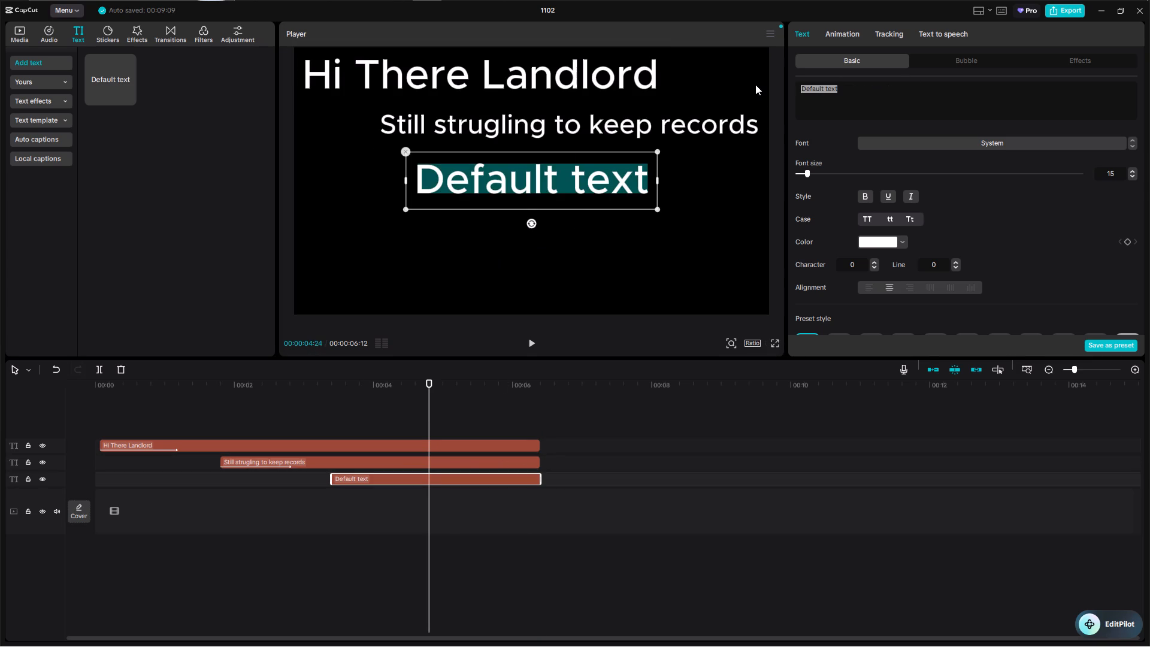
text(Wo)
text(rry)
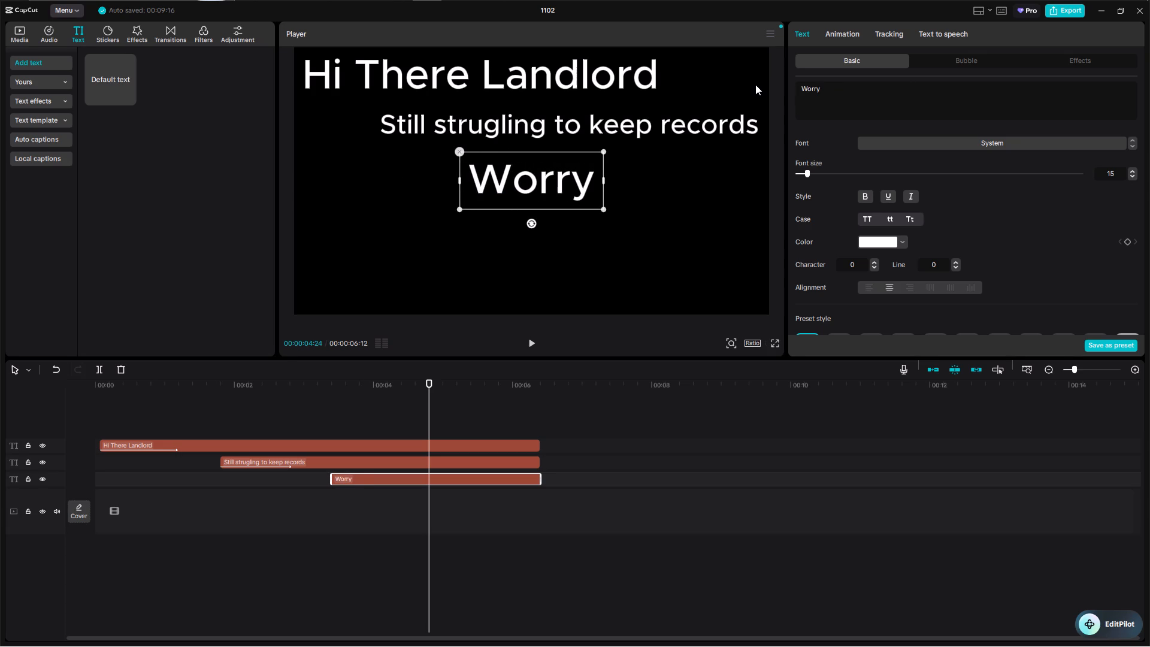
key(space)
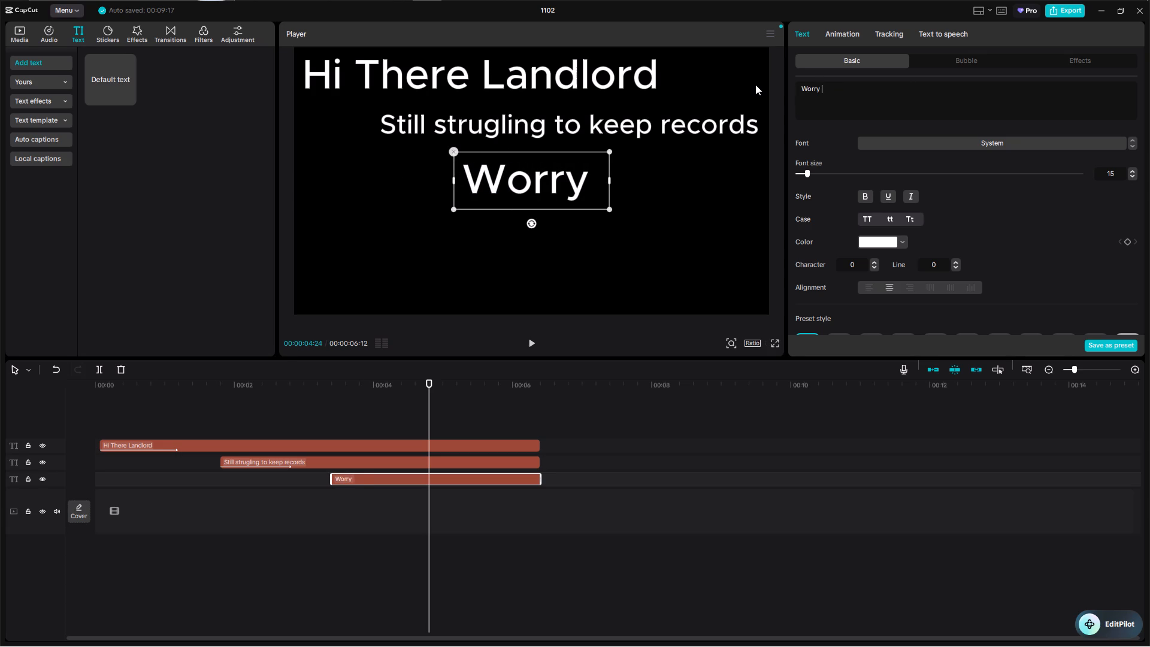
text(No More)
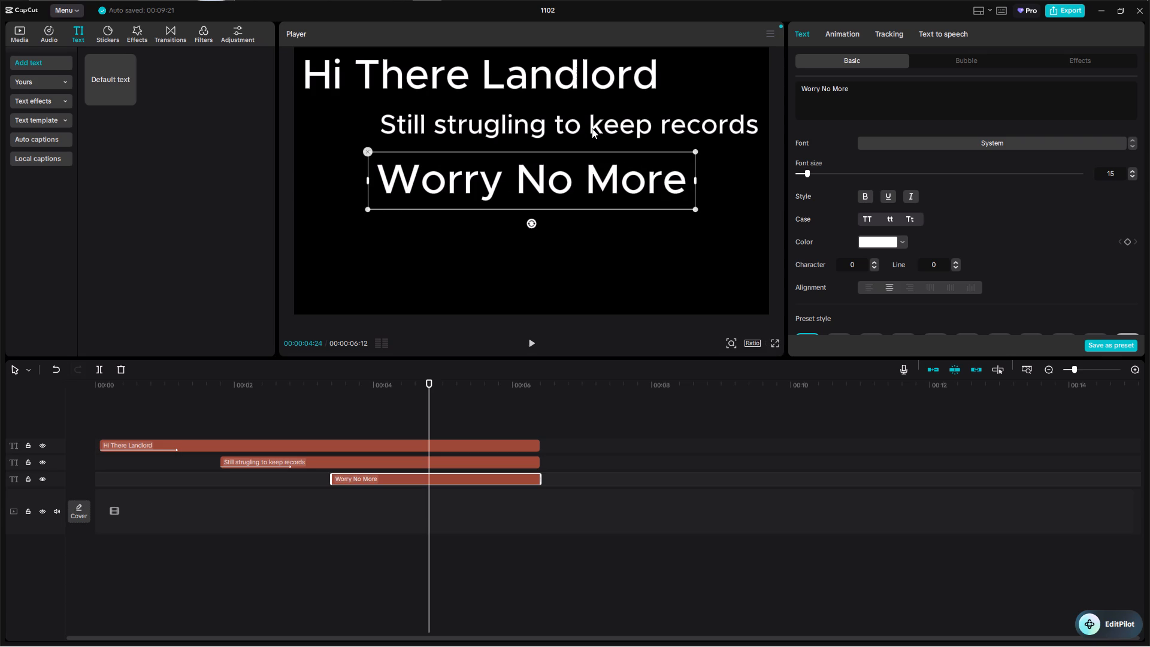
Move the "Worry No More" text beneath "Still strugling to keep records", near the frame's left edge and roughly aligned with "Hi There Landlord".
drag(545, 185, 517, 219)
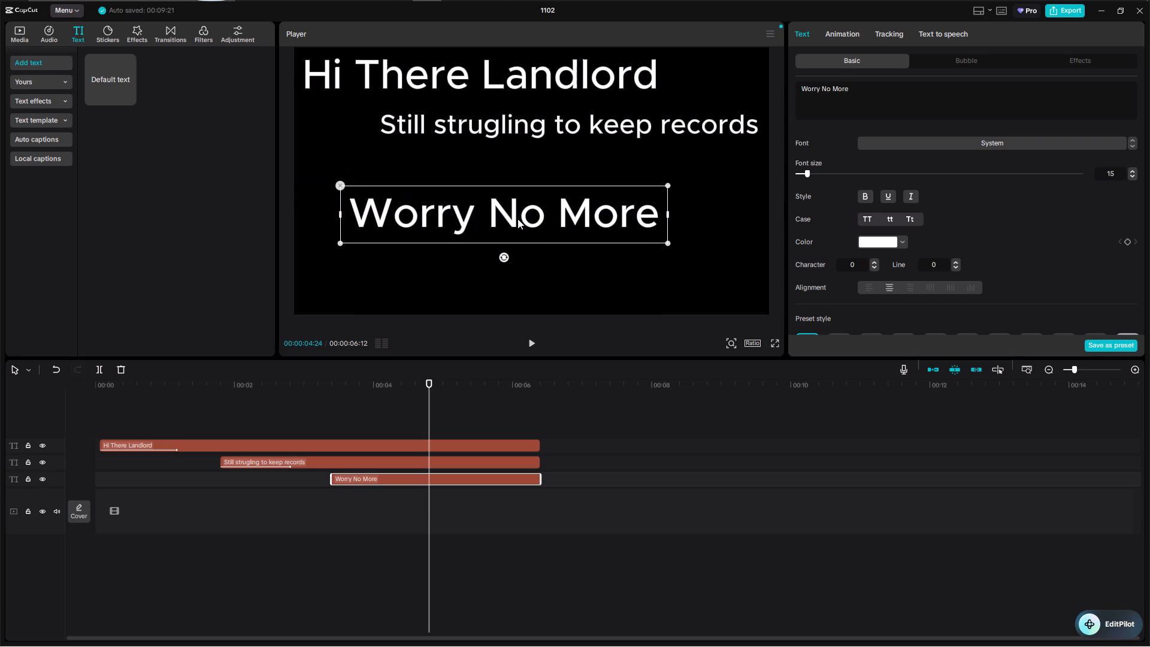
drag(517, 219, 481, 189)
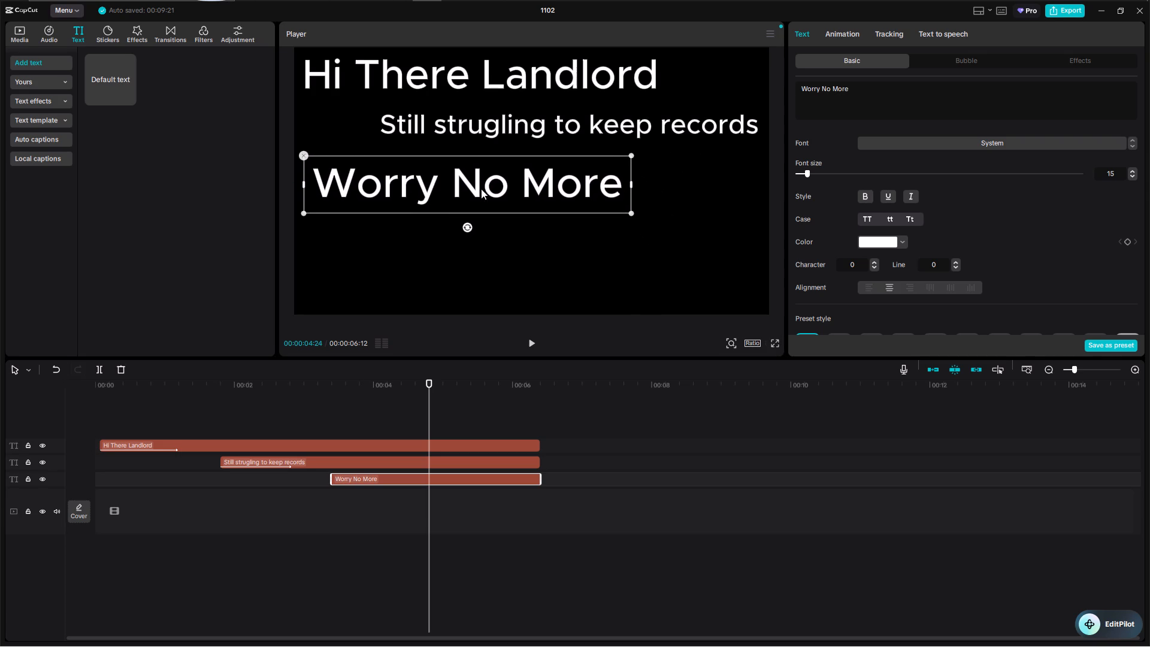
drag(481, 189, 476, 190)
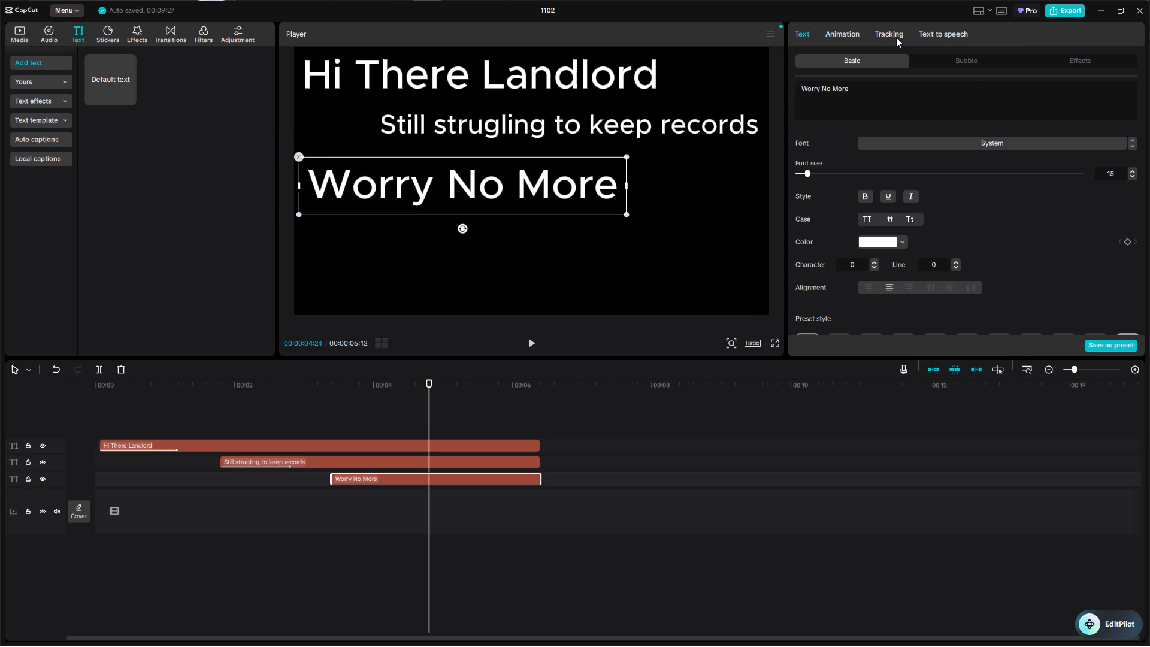
Apply the Text Fill entrance animation to "Worry No More" with a duration of 1.0 s.
click(854, 34)
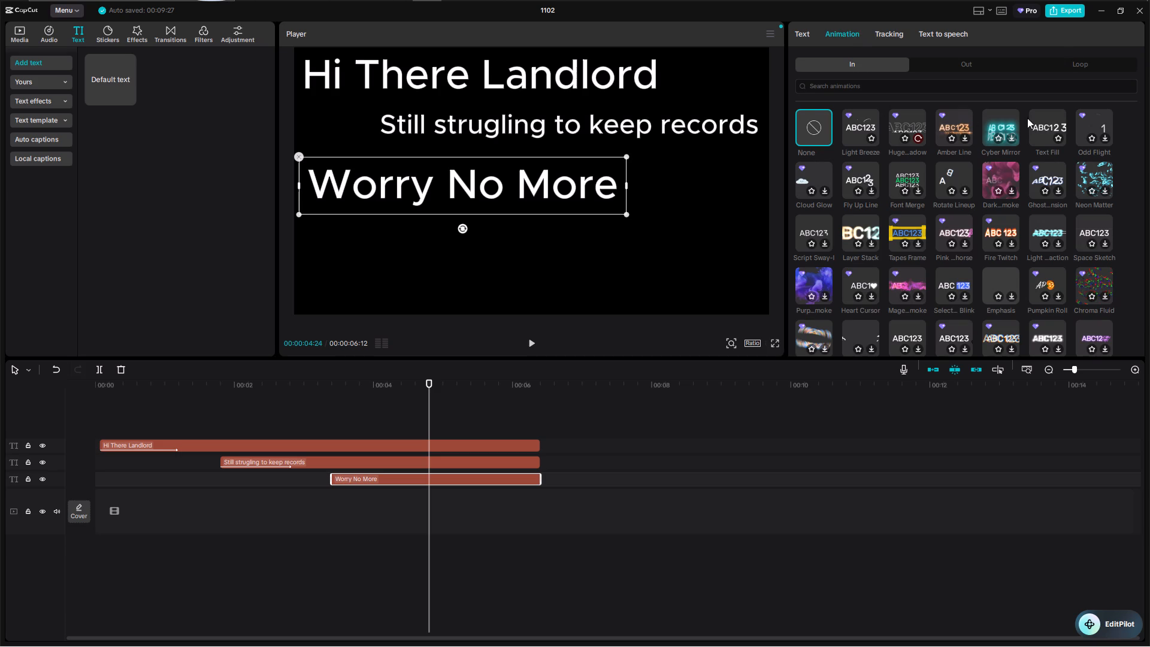
click(1037, 122)
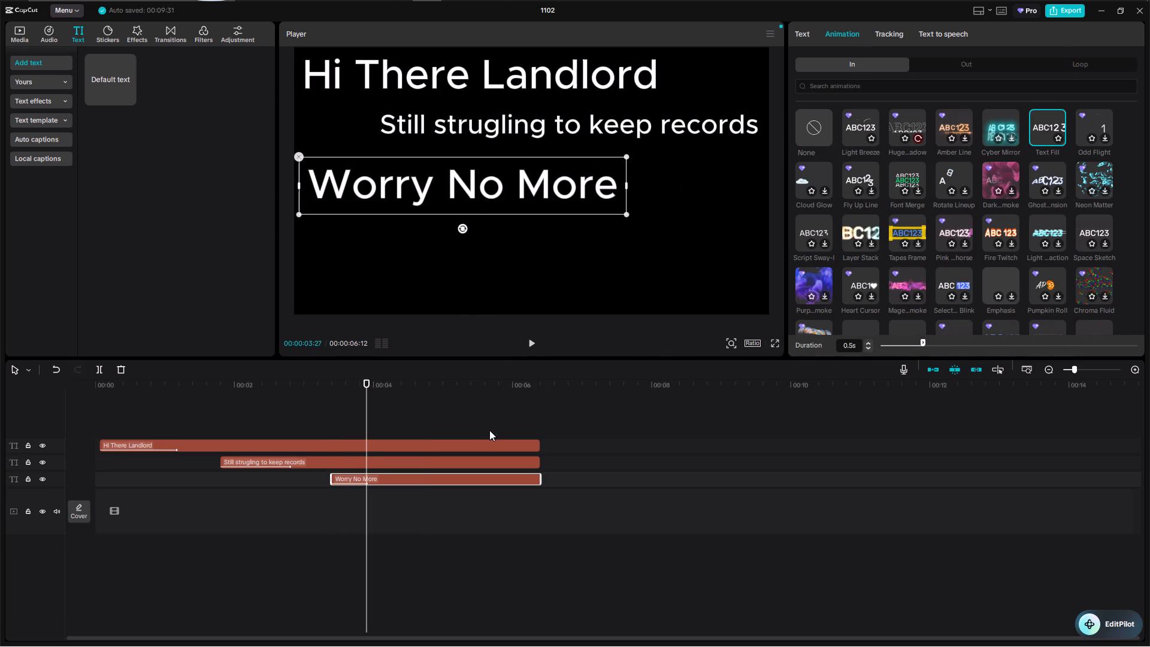
drag(924, 341, 966, 347)
drag(966, 347, 966, 347)
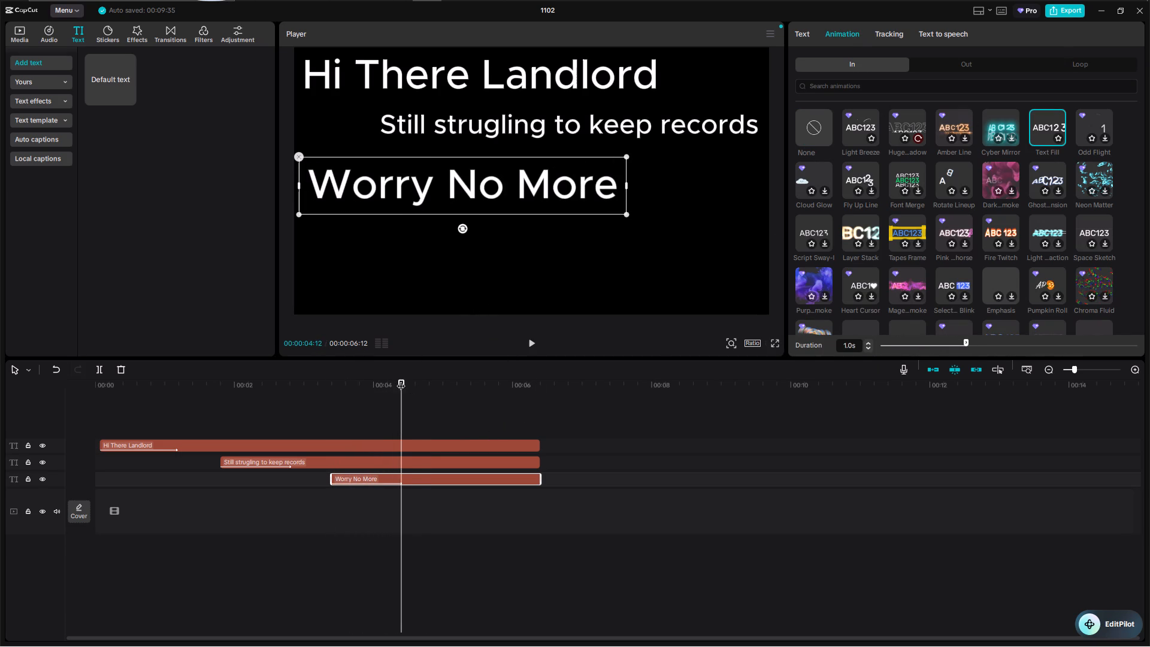
Play the video from the beginning to review the three text lines' animations and timing.
drag(401, 380, 100, 363)
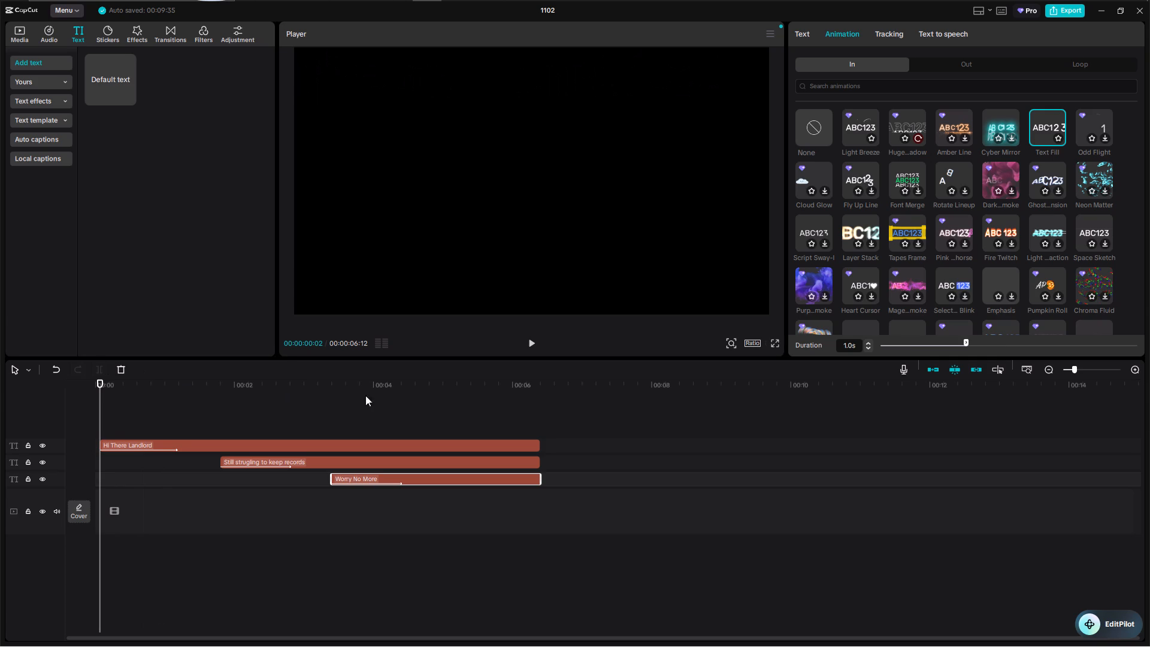
click(533, 347)
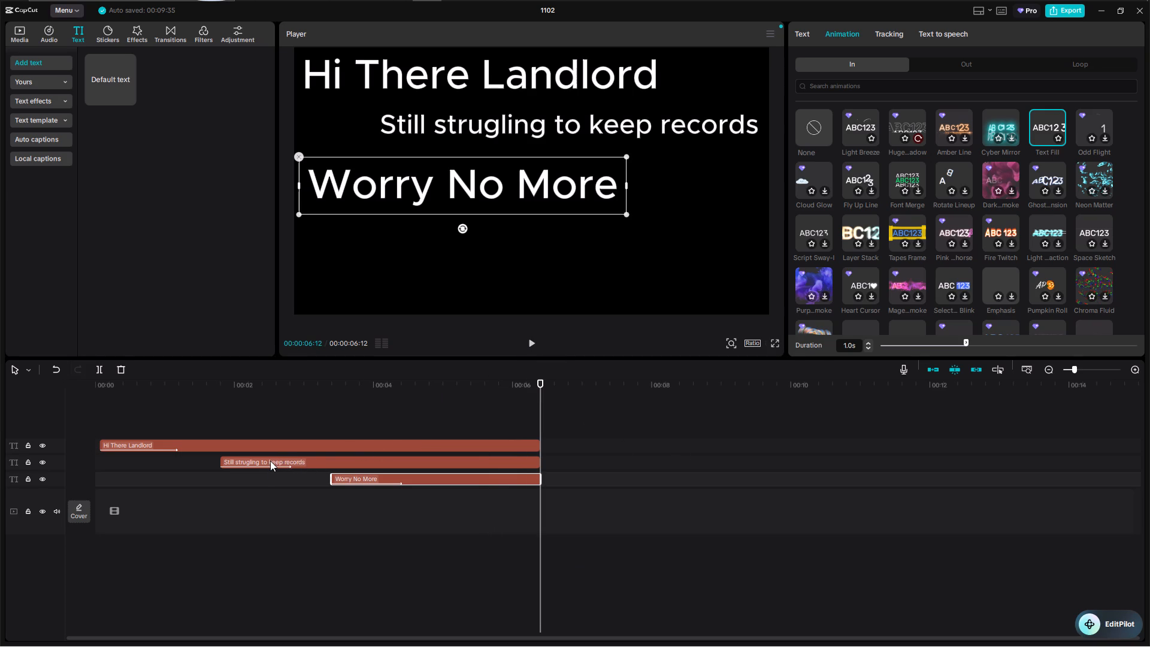
Retime the lower clips, starting "Still strugling to keep records" slightly earlier at about 1.7 s and "Worry No More" slightly later at about 3.5 s.
drag(270, 461, 267, 448)
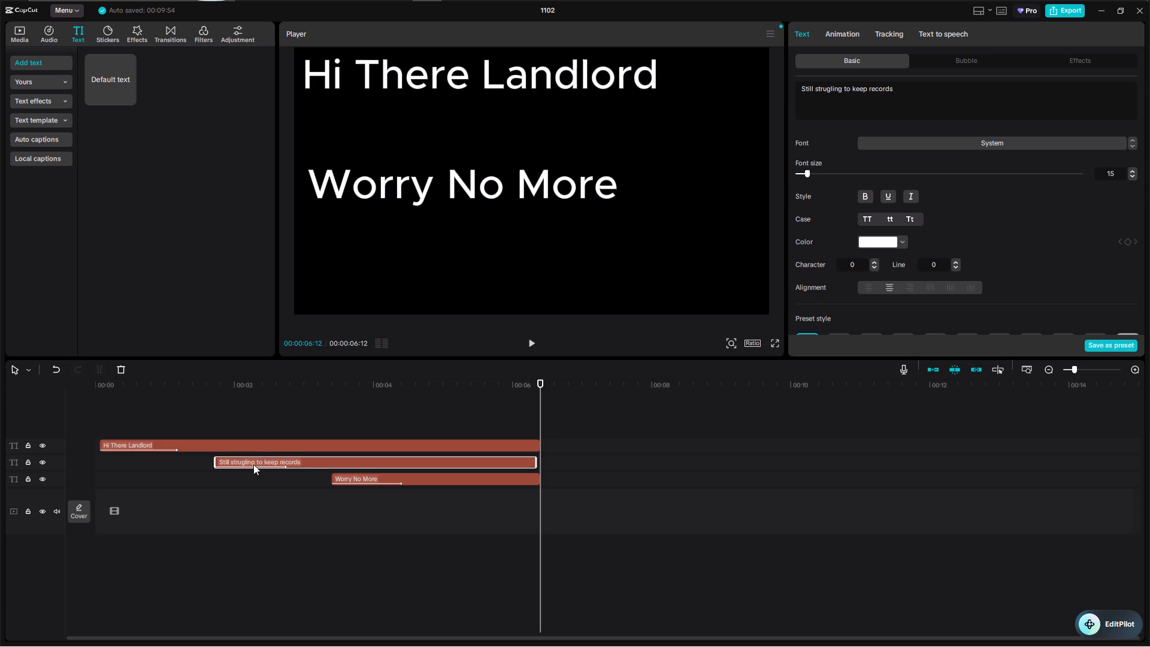
drag(355, 476, 361, 476)
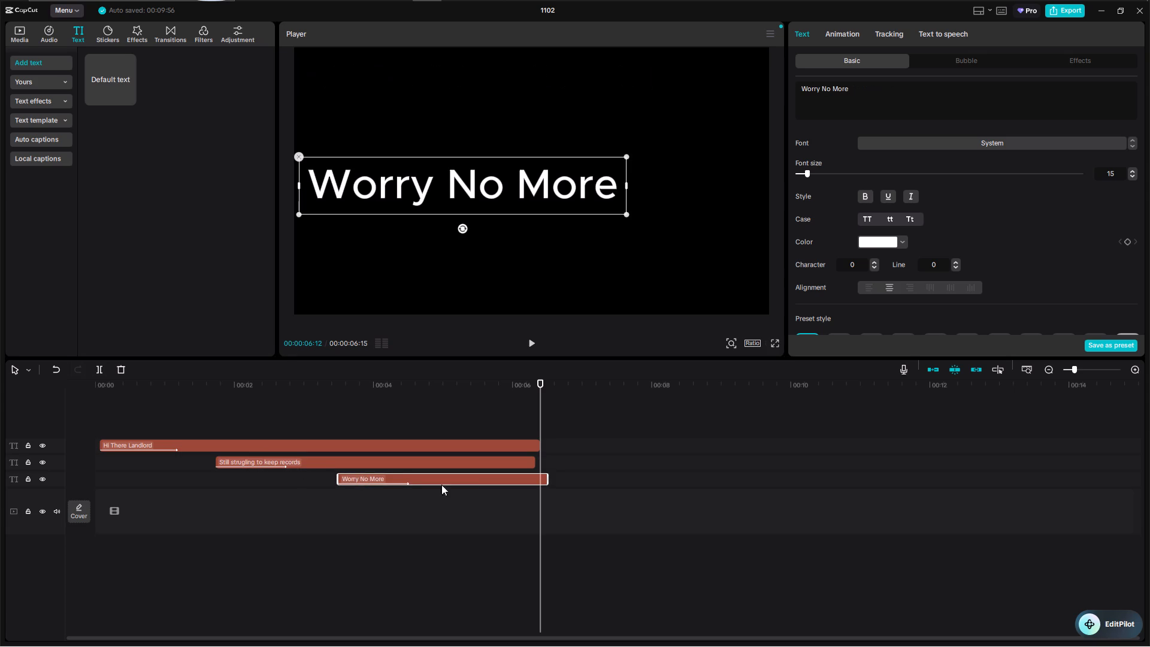
Shift the "Still strugling to keep records" and "Worry No More" clips so both end level with "Hi There Landlord" at 00:00:06:12.
drag(482, 460, 487, 460)
drag(487, 460, 488, 460)
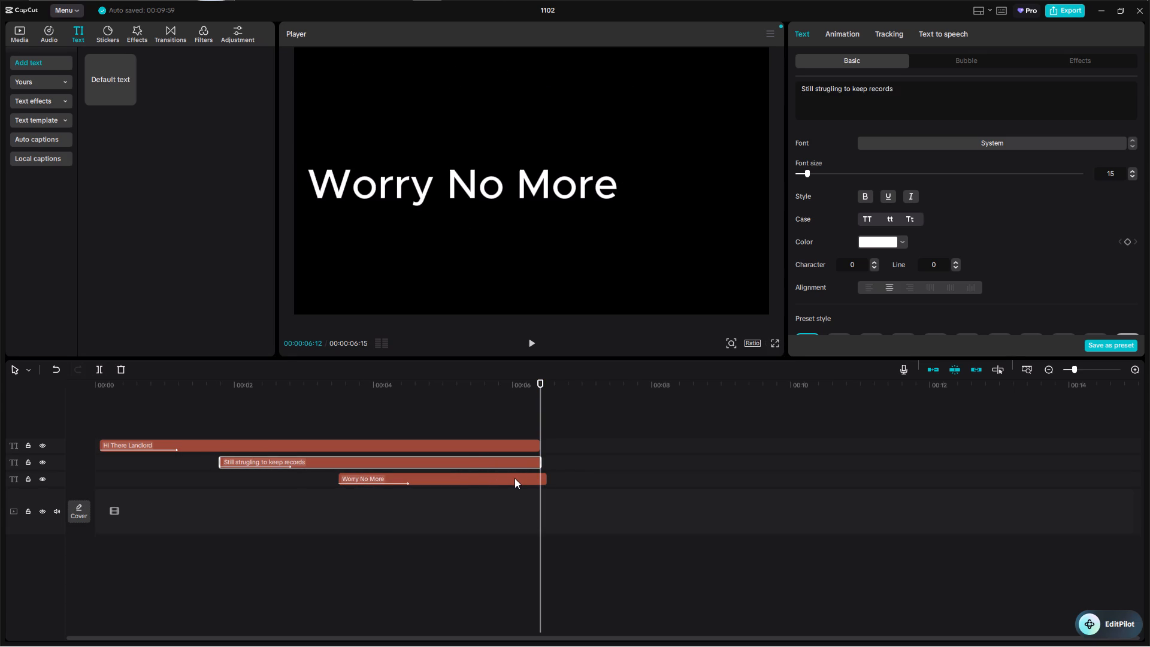
drag(515, 478, 505, 477)
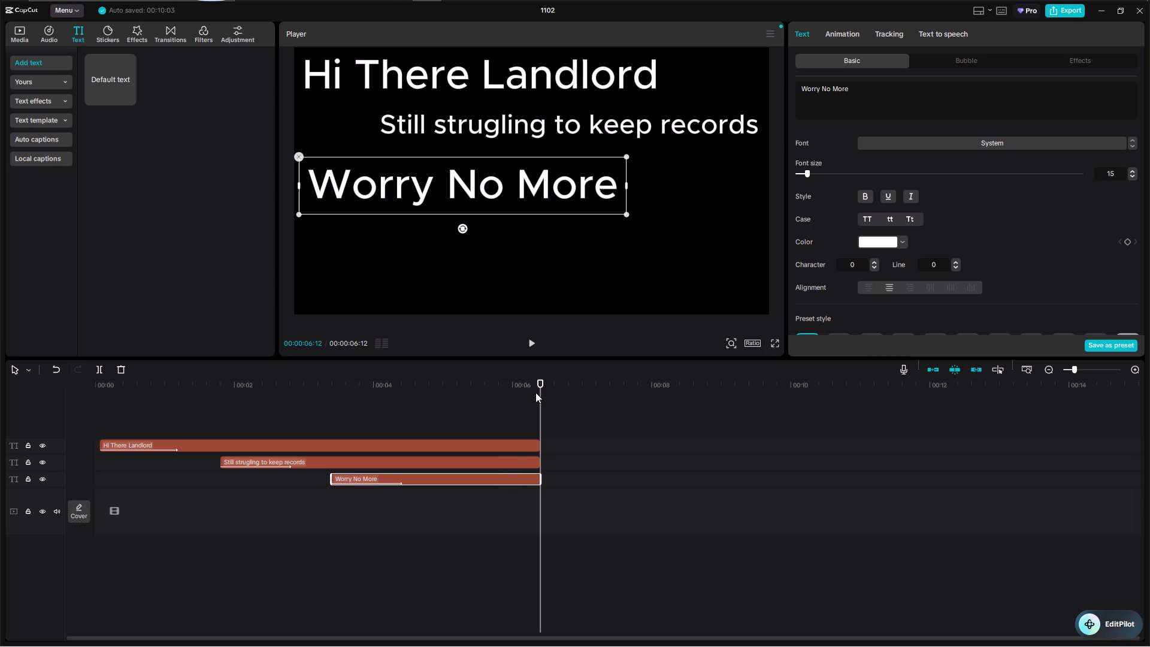
Browse the trending transitions for one that suits the text clips, previewing Spiky Gem and Celeb Cutout.
drag(540, 381, 479, 388)
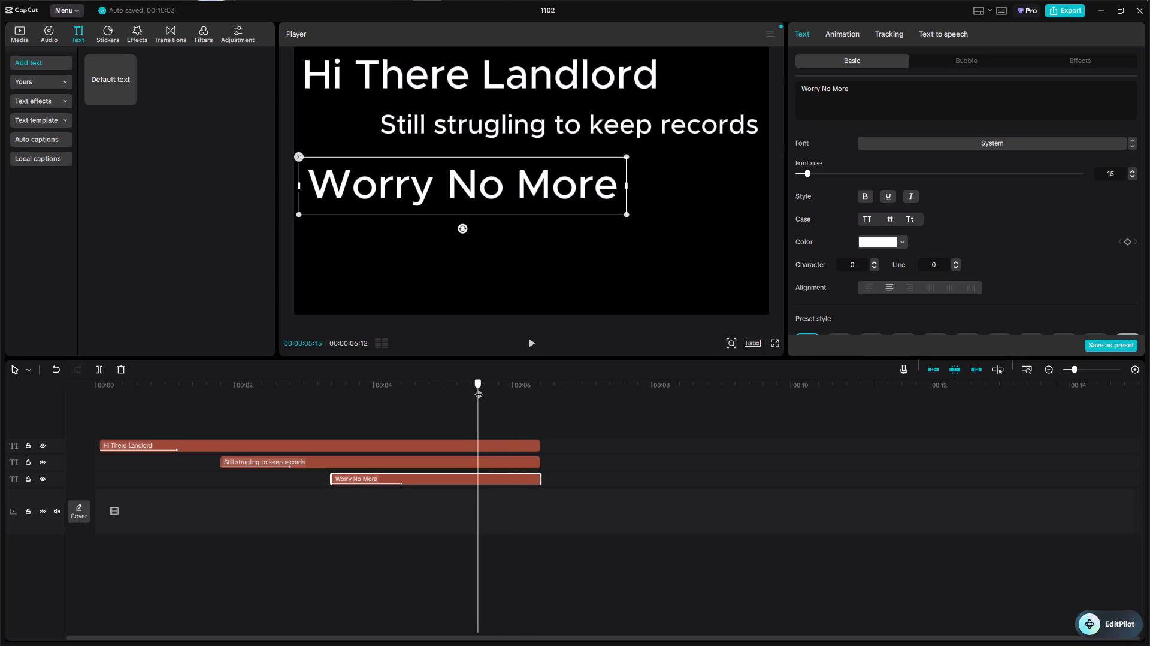
drag(479, 388, 465, 389)
click(462, 440)
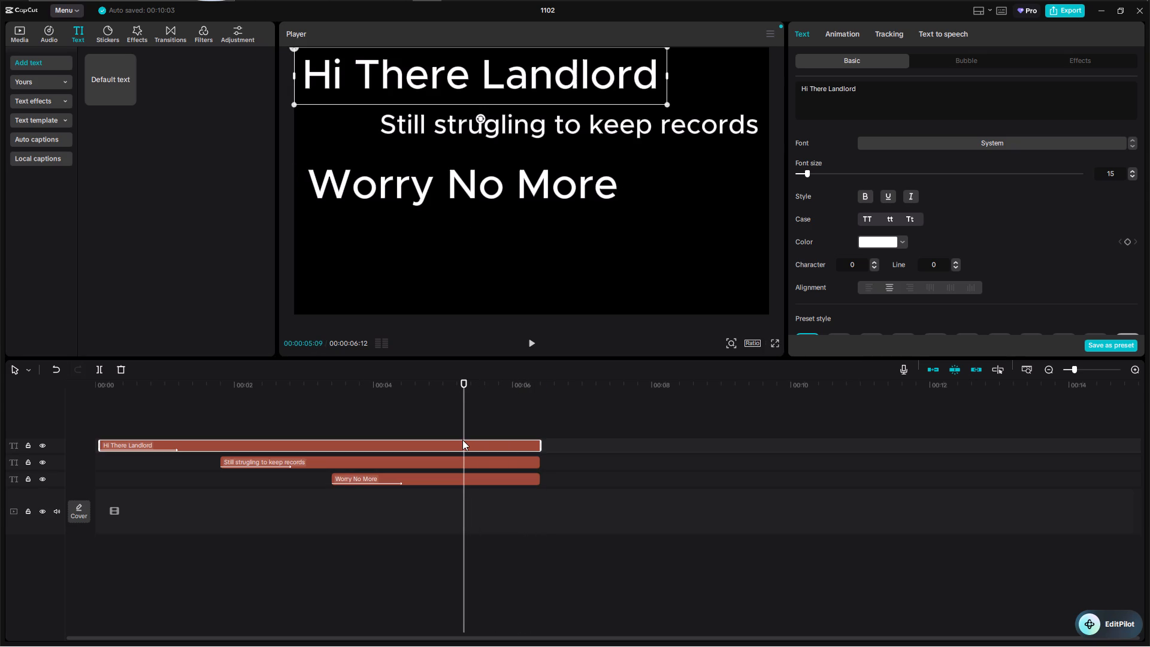
click(165, 33)
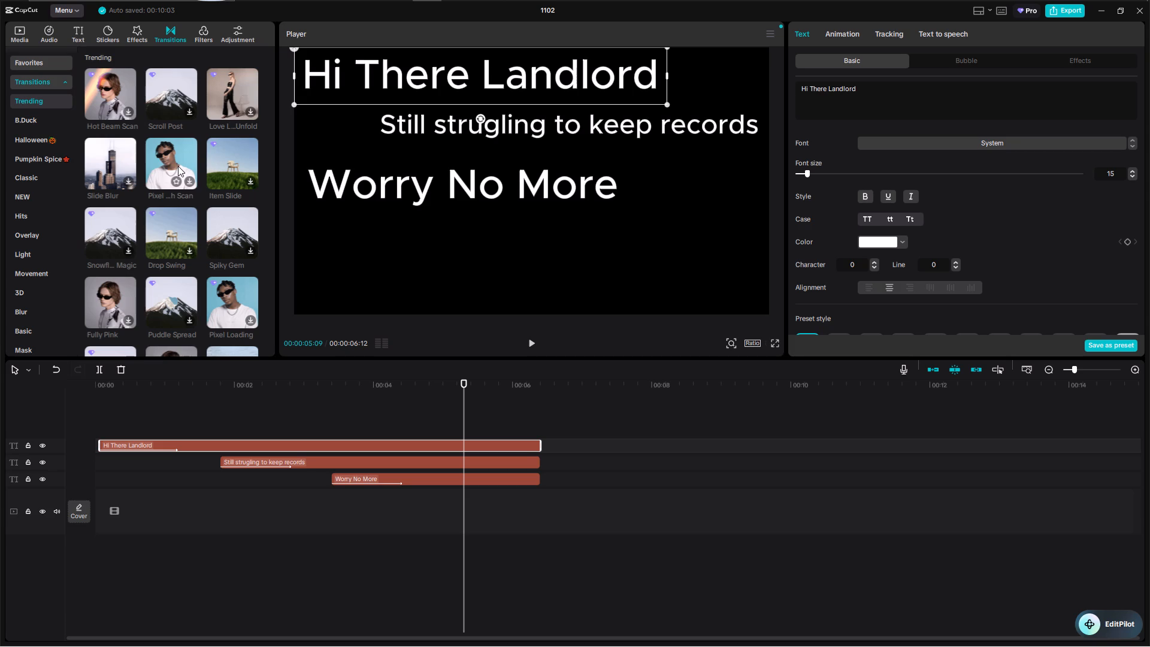
click(240, 232)
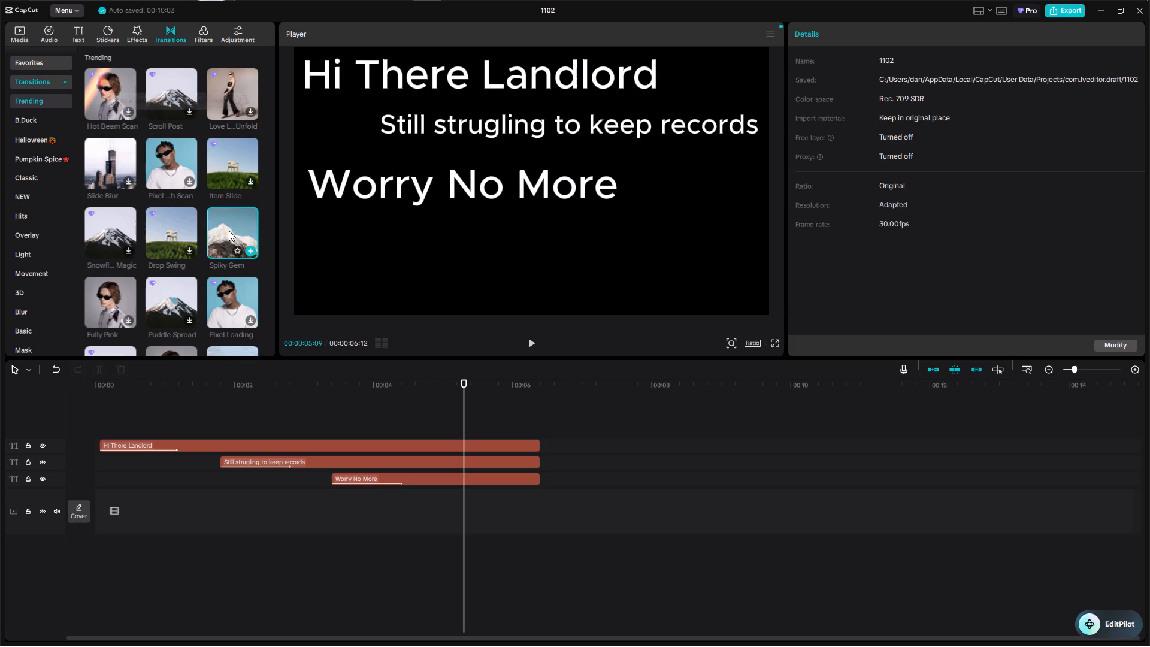
scroll(205, 239, down, 3)
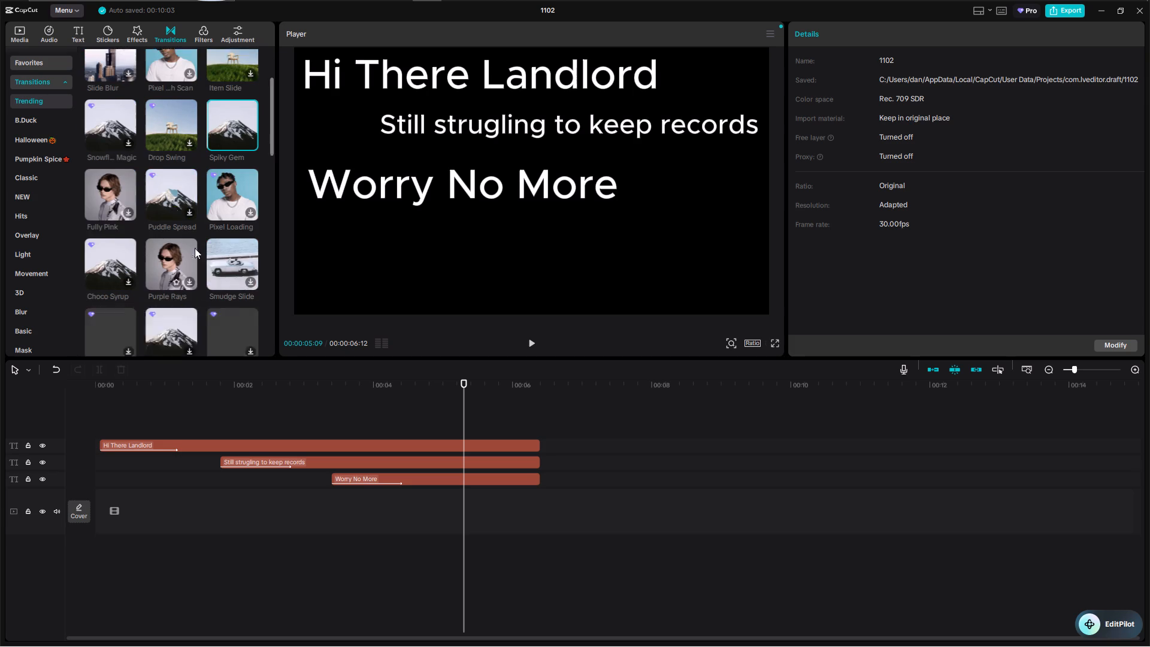
scroll(171, 271, down, 2)
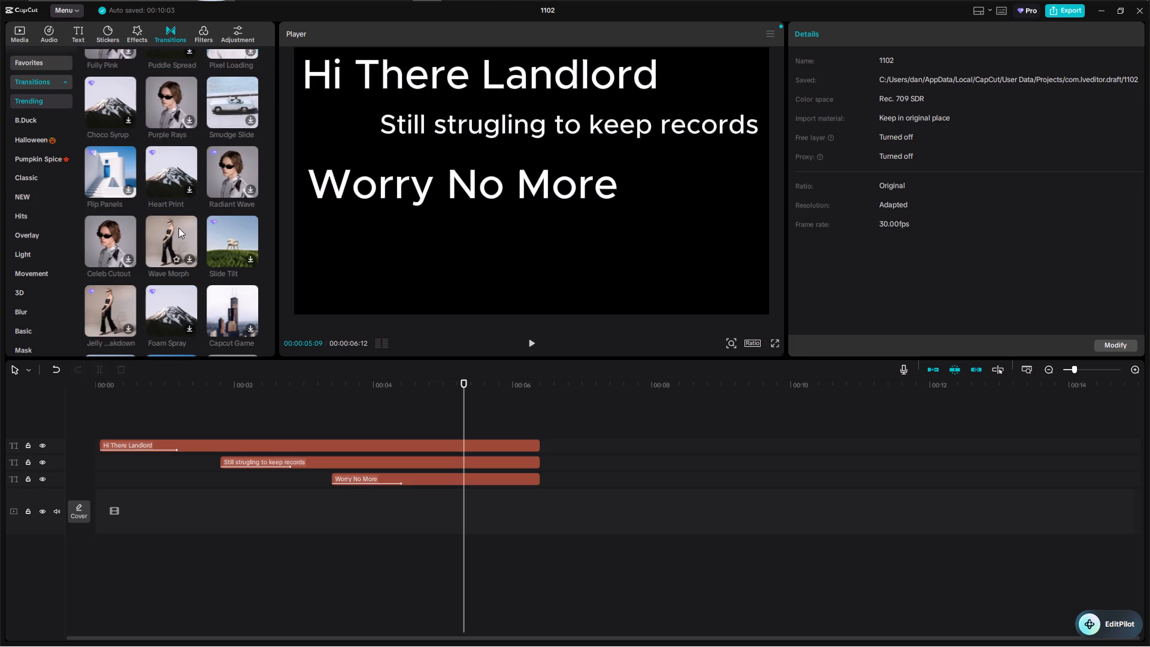
scroll(145, 222, down, 2)
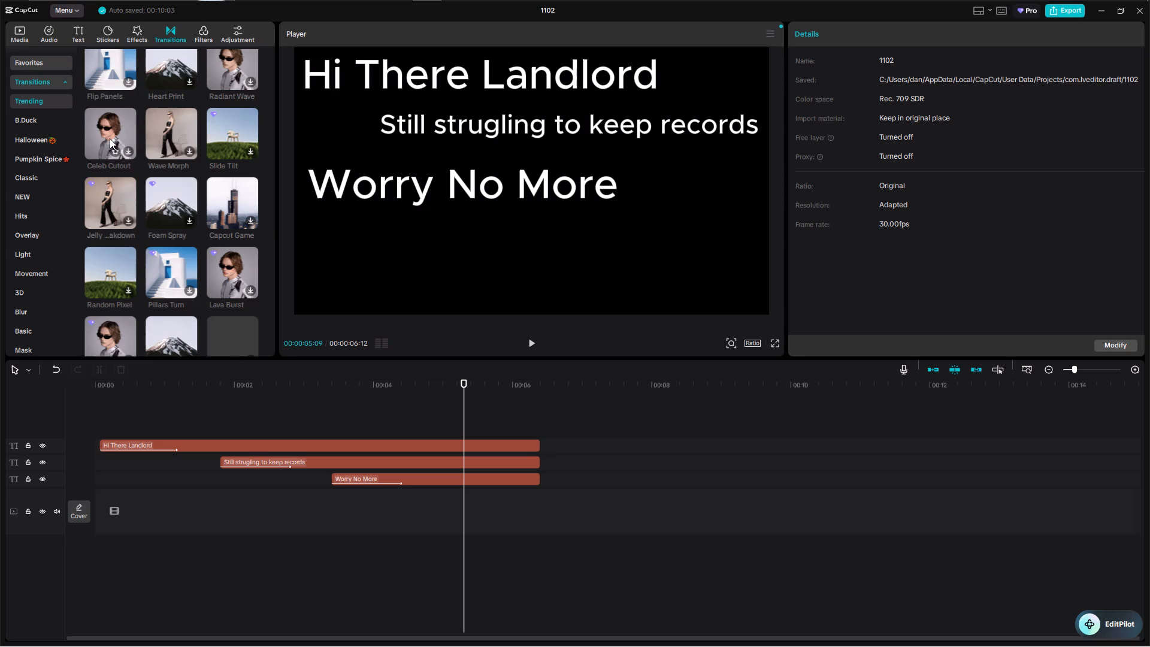
click(110, 138)
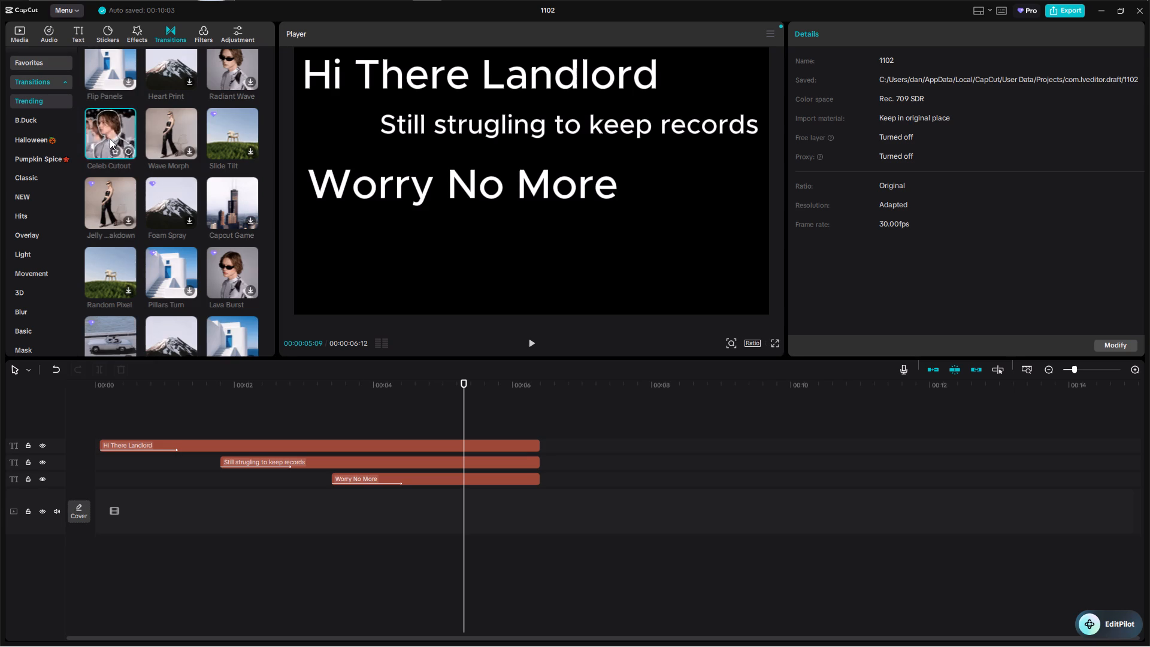
scroll(194, 210, down, 3)
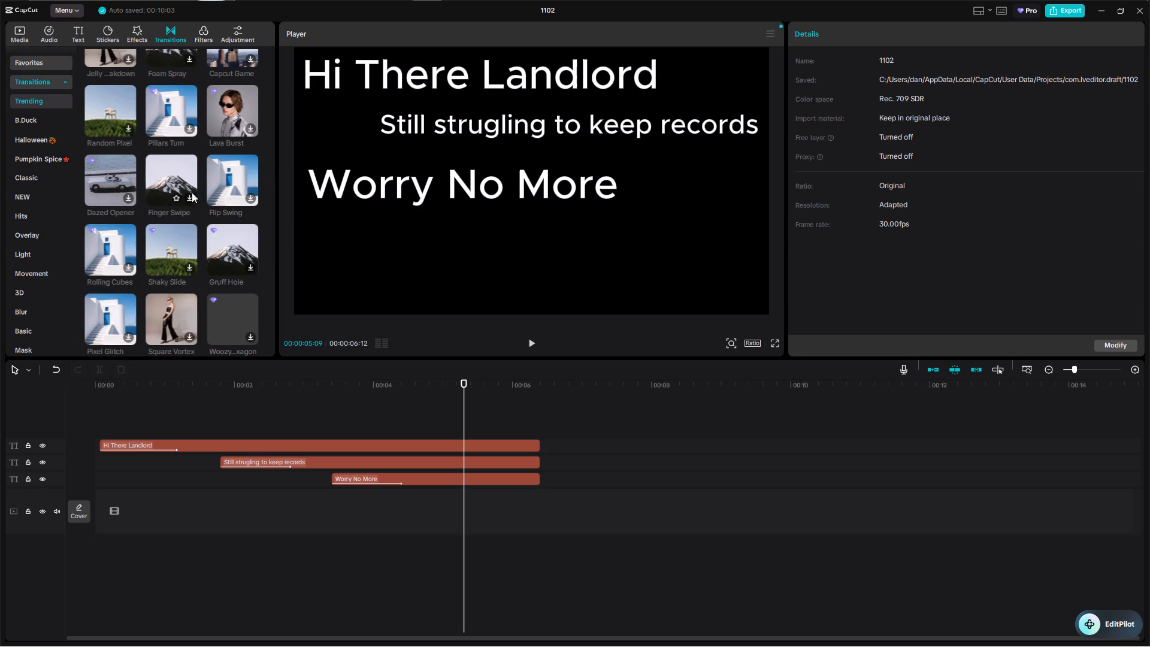
scroll(170, 239, down, 4)
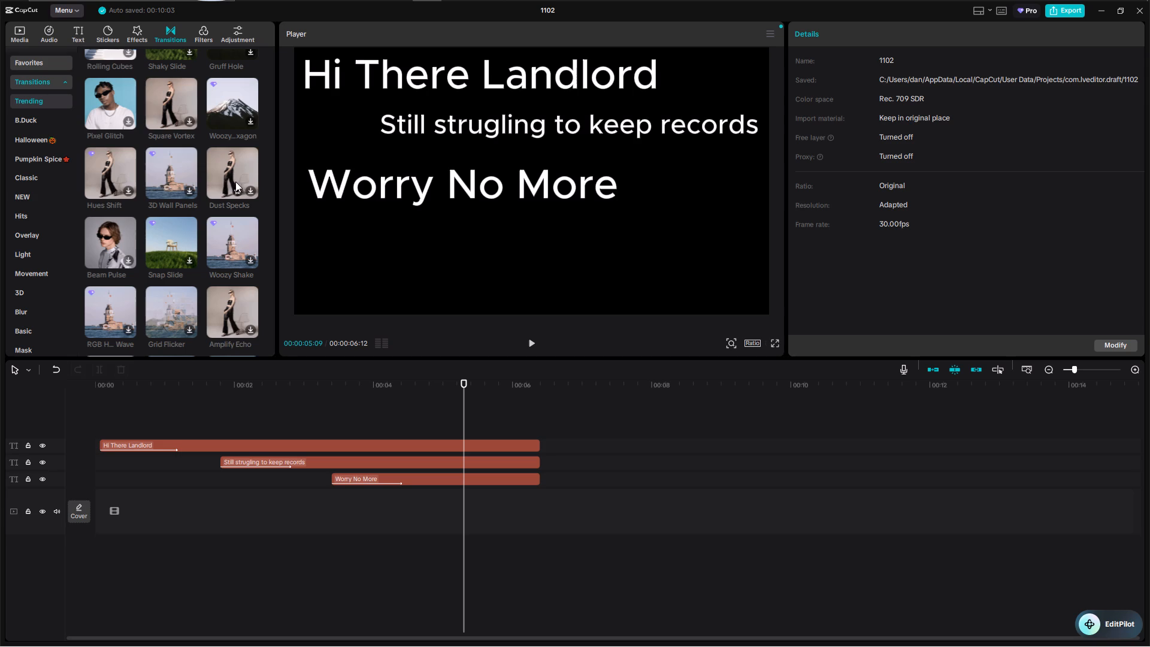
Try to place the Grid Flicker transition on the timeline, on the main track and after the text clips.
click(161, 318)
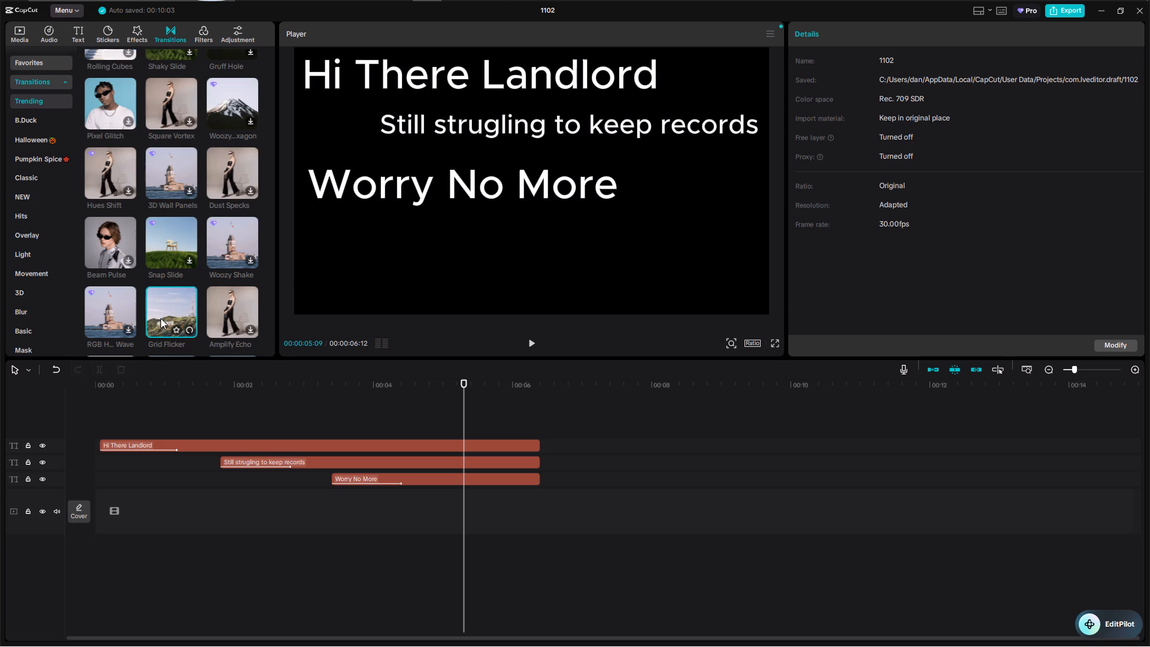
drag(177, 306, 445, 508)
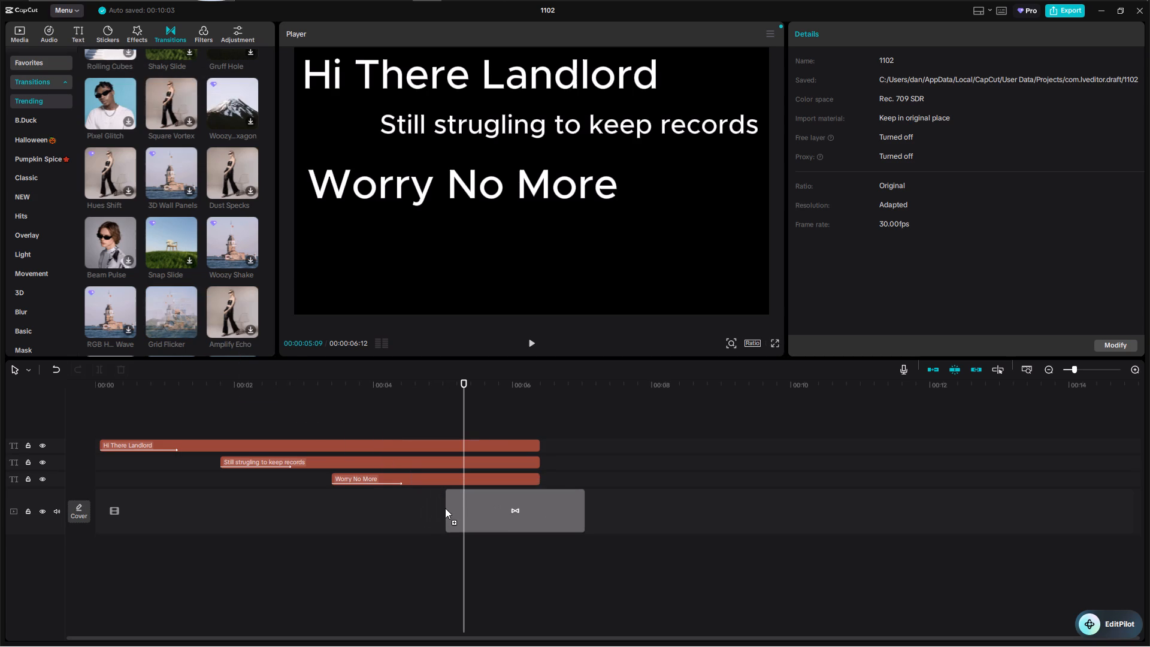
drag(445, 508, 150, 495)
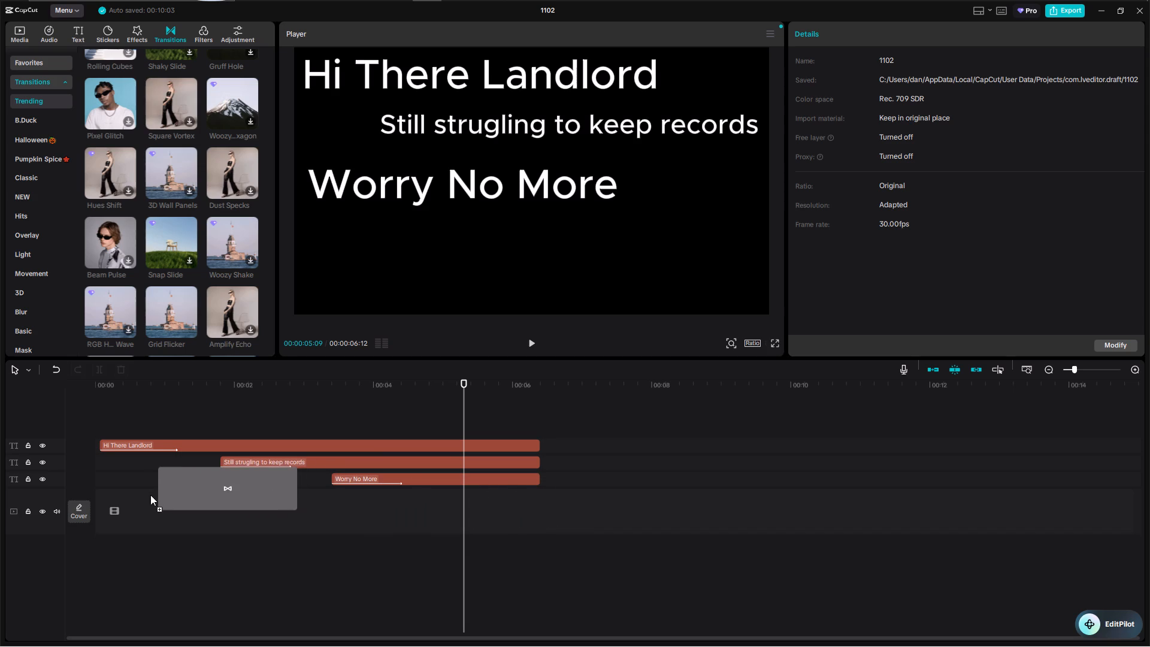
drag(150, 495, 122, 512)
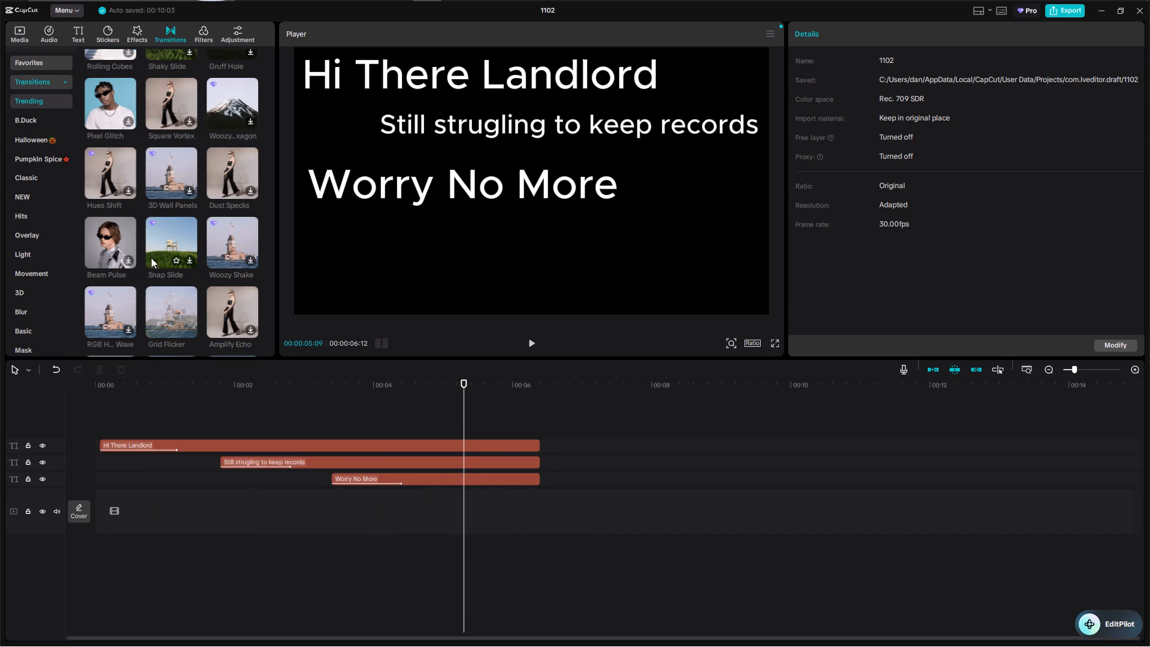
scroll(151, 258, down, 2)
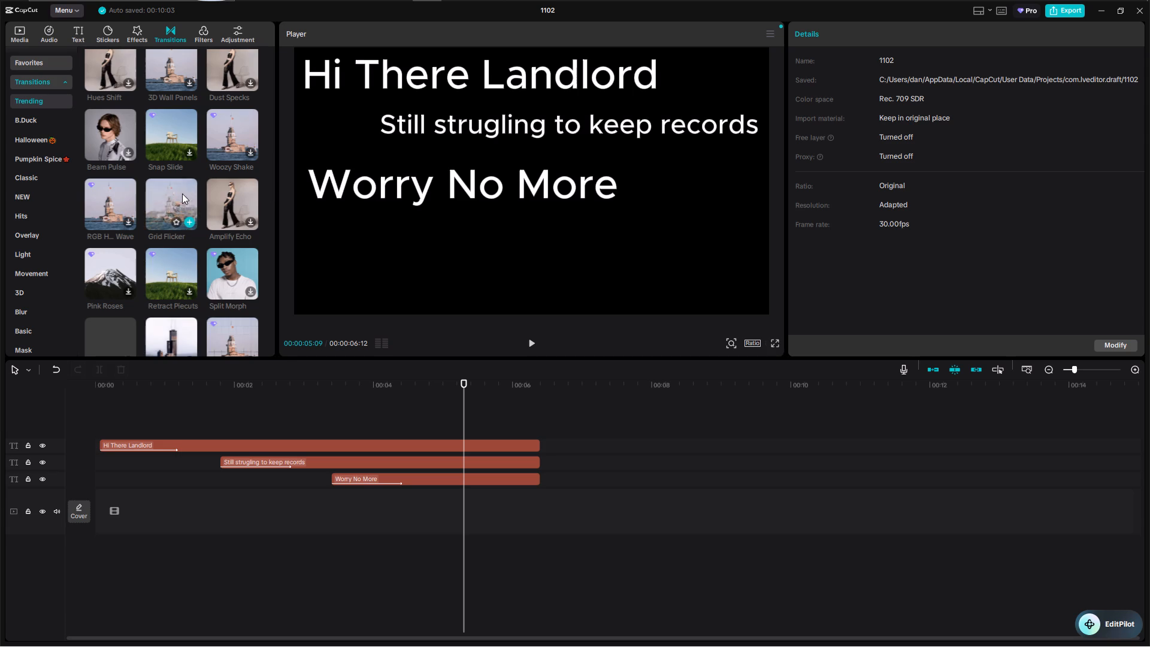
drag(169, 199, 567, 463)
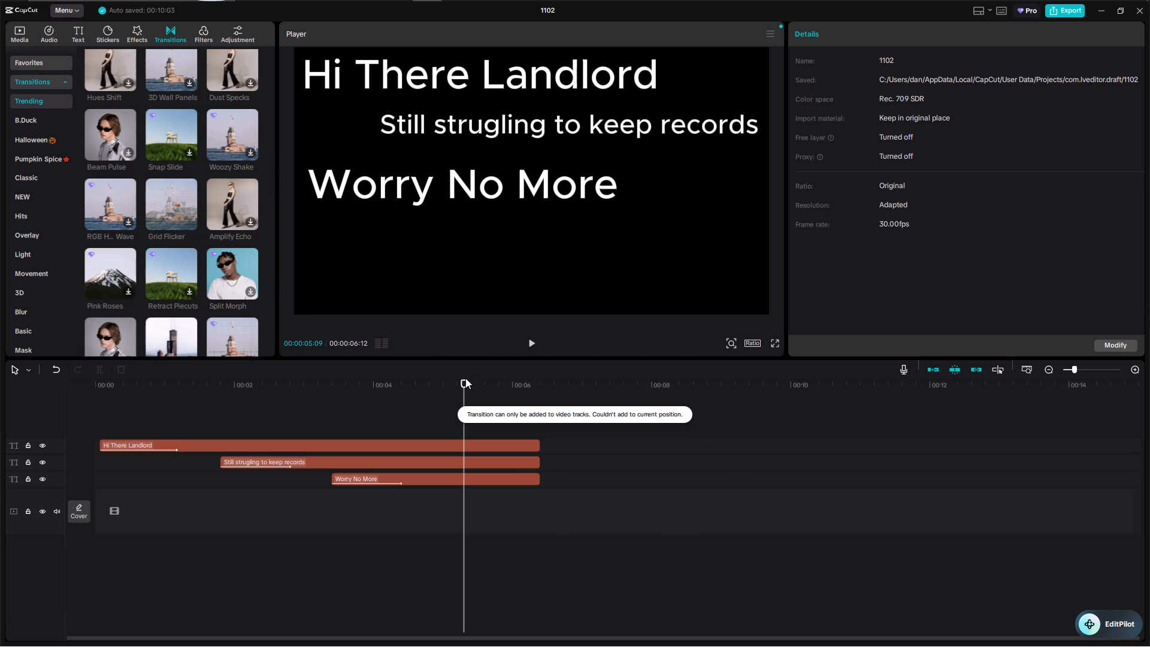
Add a default text clip on a new track below "Worry No More", starting where the other clips end at 00:00:06:12.
drag(465, 378, 498, 397)
drag(464, 380, 532, 401)
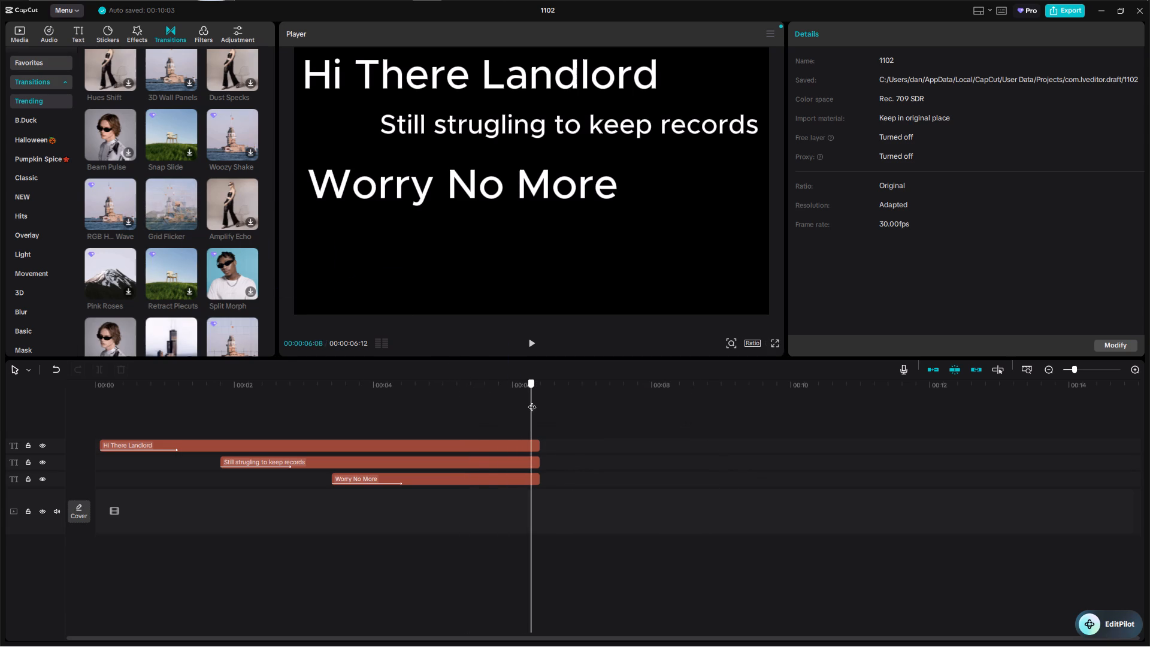
drag(532, 401, 540, 403)
drag(582, 438, 582, 444)
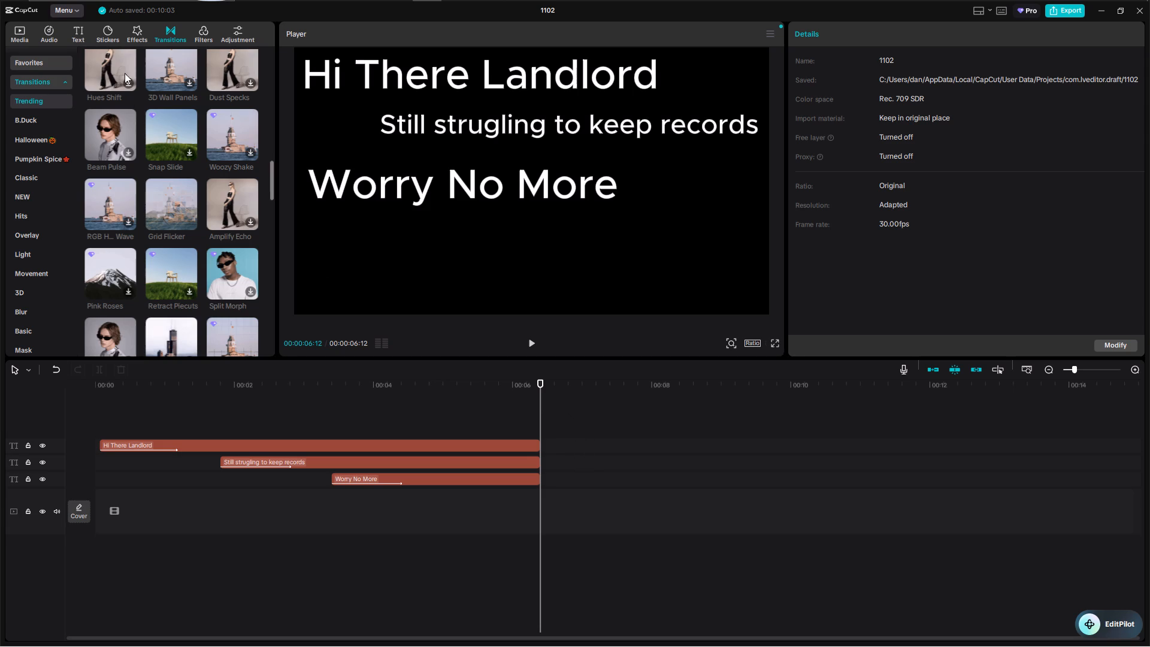
click(78, 31)
drag(117, 75, 145, 100)
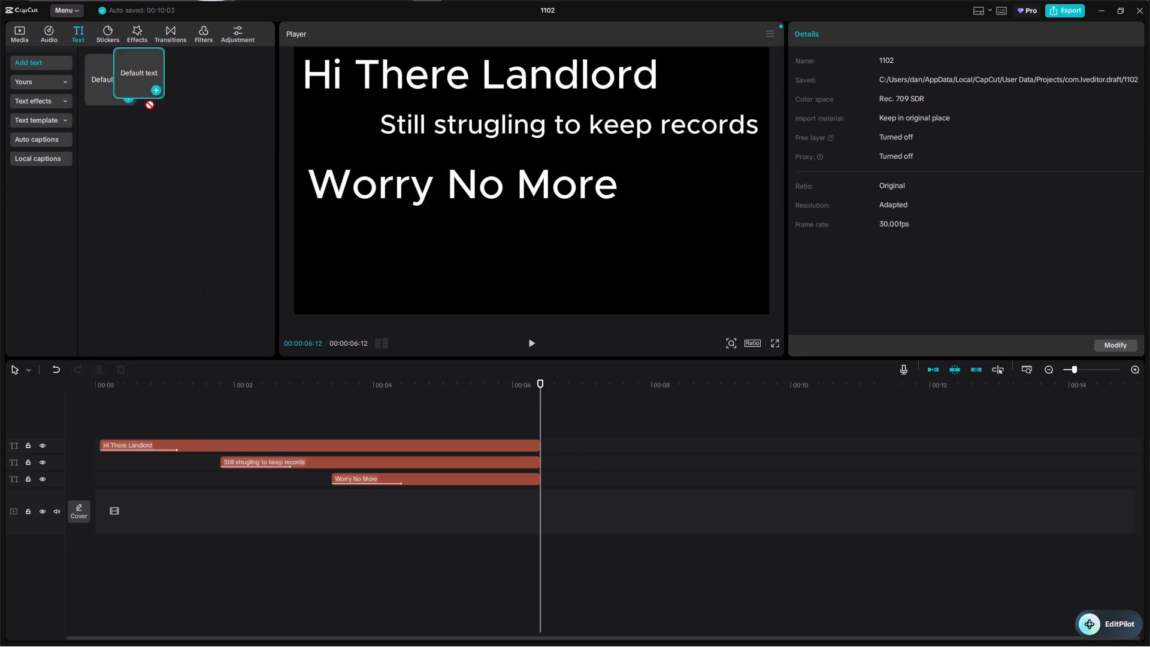
drag(145, 100, 554, 466)
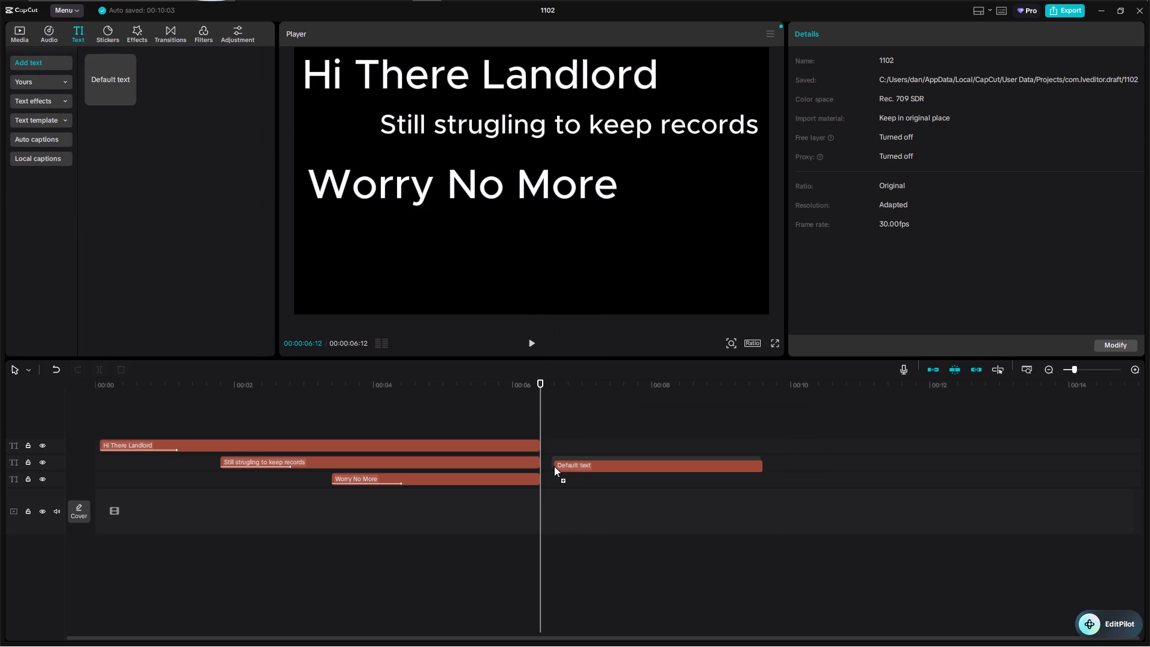
drag(554, 466, 540, 491)
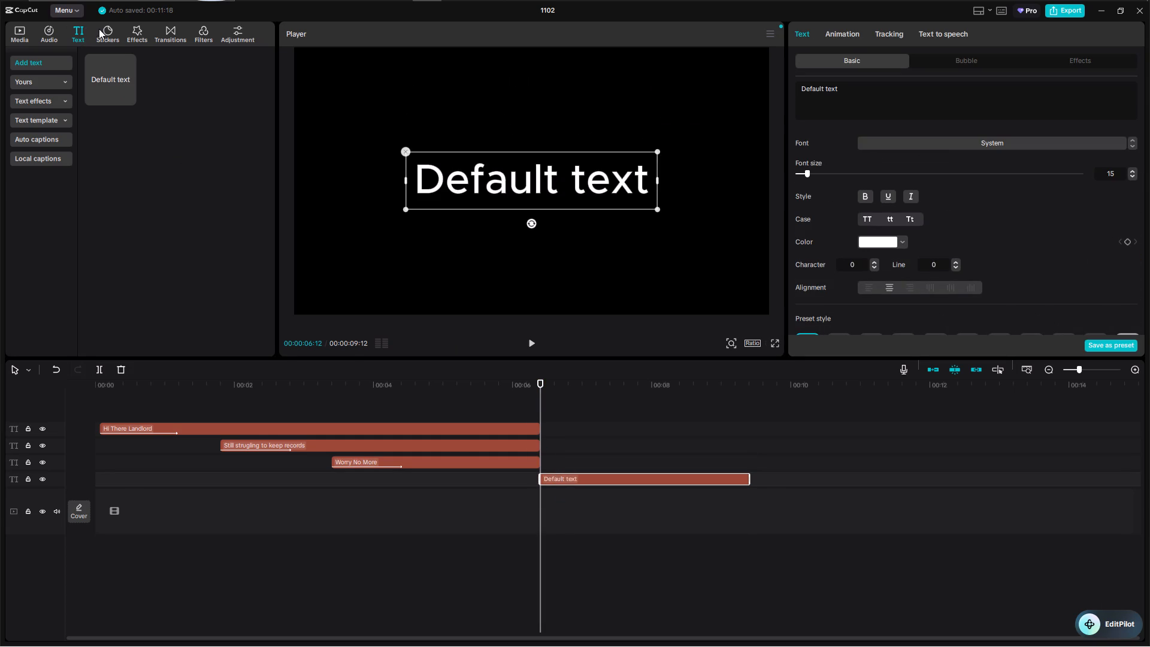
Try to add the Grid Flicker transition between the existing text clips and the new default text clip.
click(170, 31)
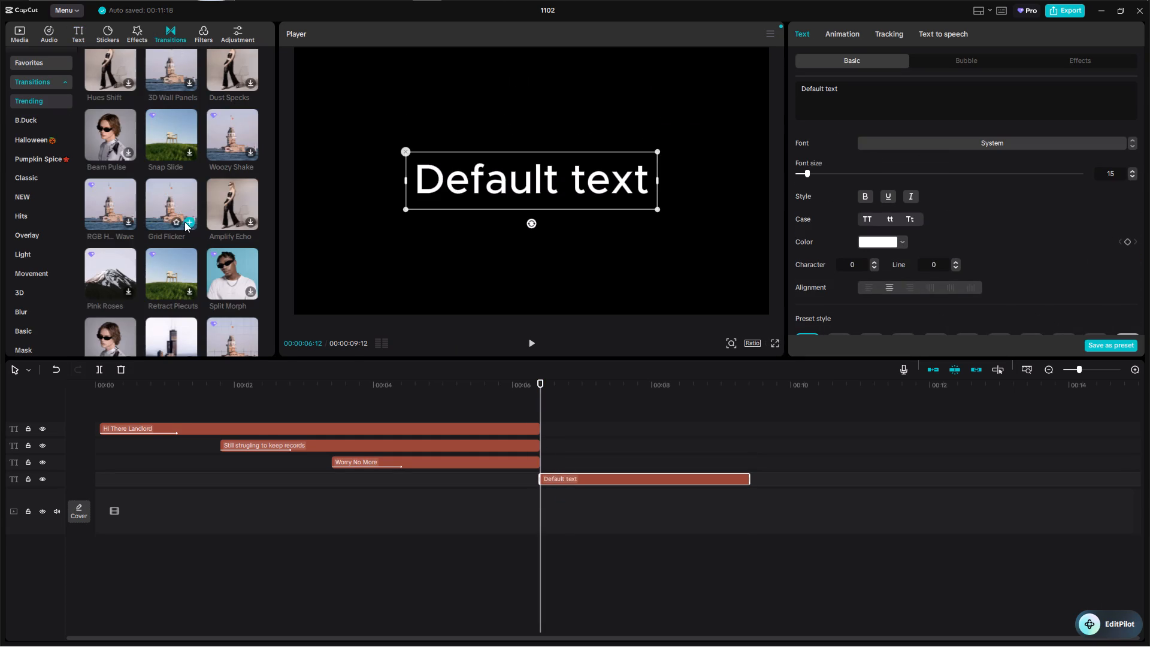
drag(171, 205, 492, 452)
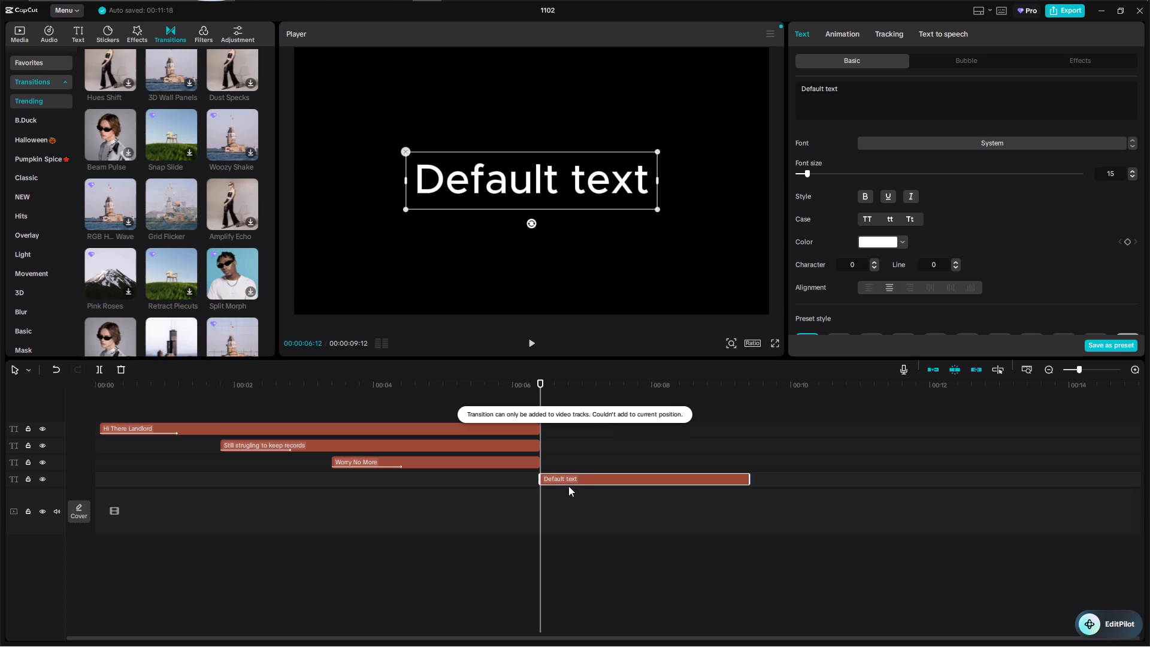
Move the default text clip later to start at about 6.8 s, leaving a short gap after the other clips.
drag(567, 479, 594, 478)
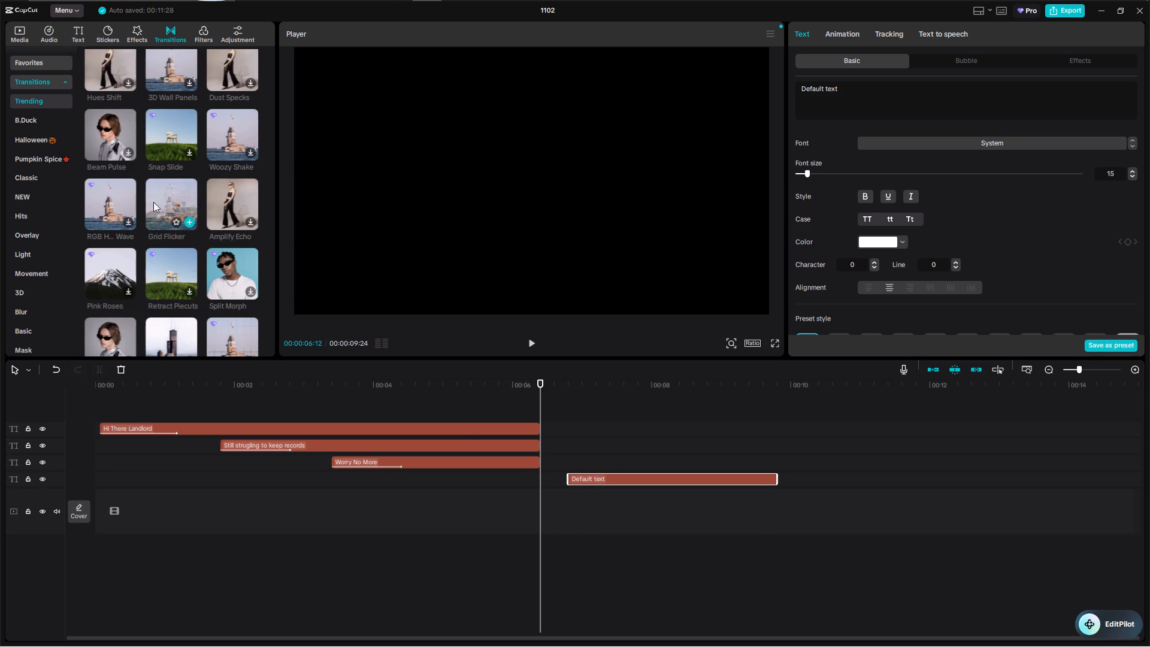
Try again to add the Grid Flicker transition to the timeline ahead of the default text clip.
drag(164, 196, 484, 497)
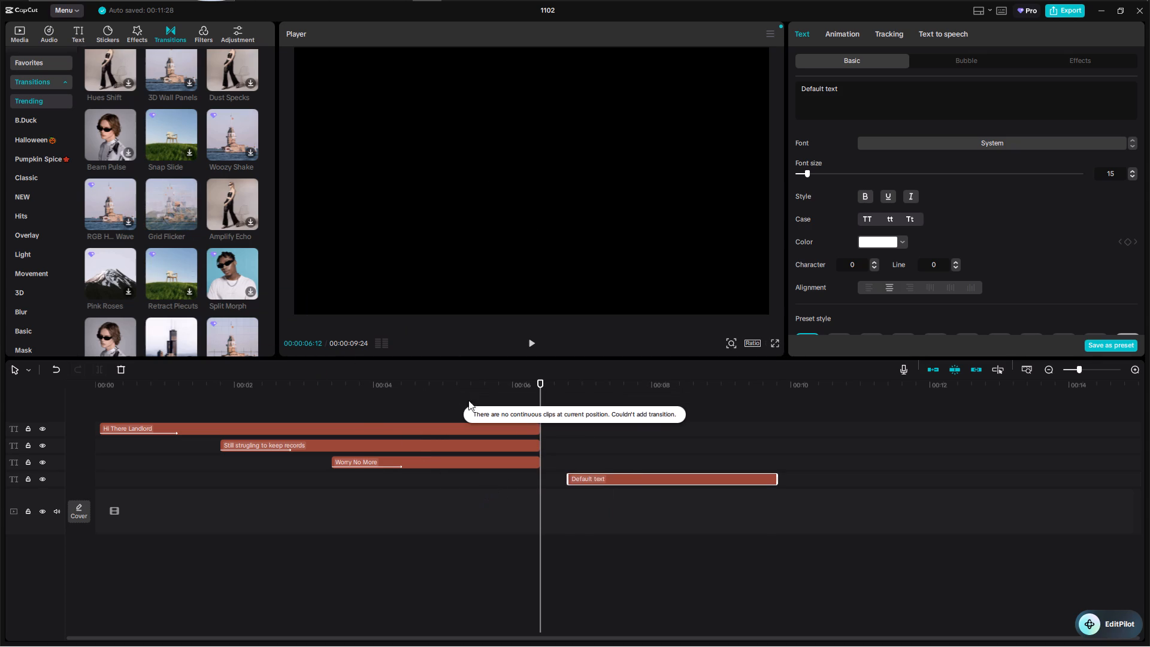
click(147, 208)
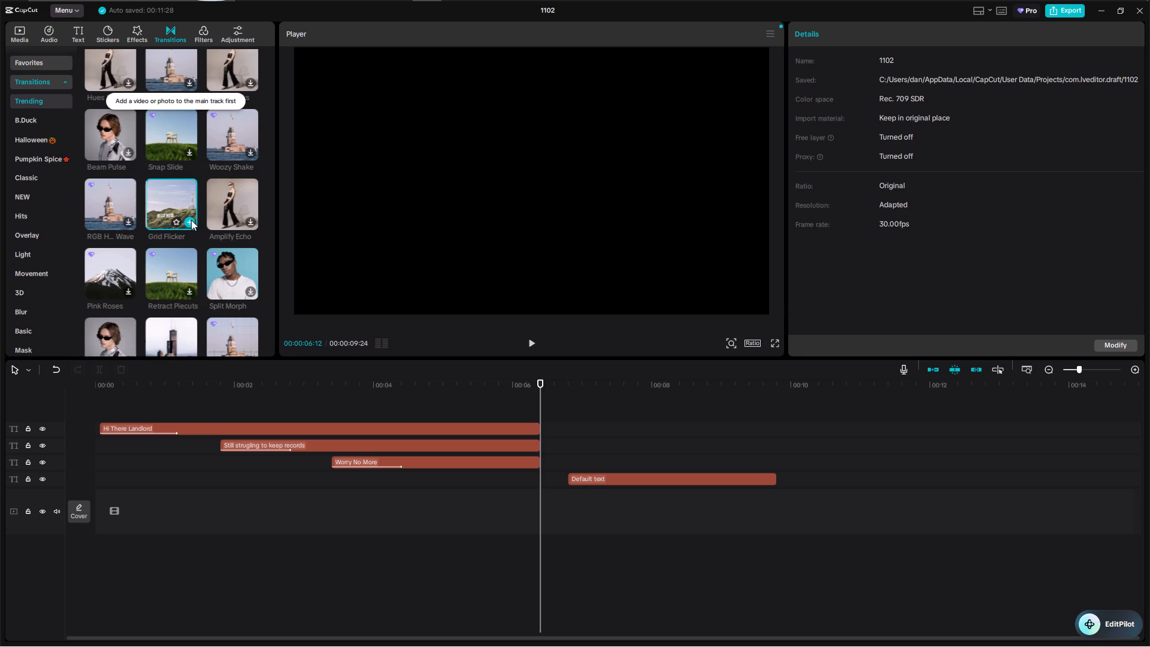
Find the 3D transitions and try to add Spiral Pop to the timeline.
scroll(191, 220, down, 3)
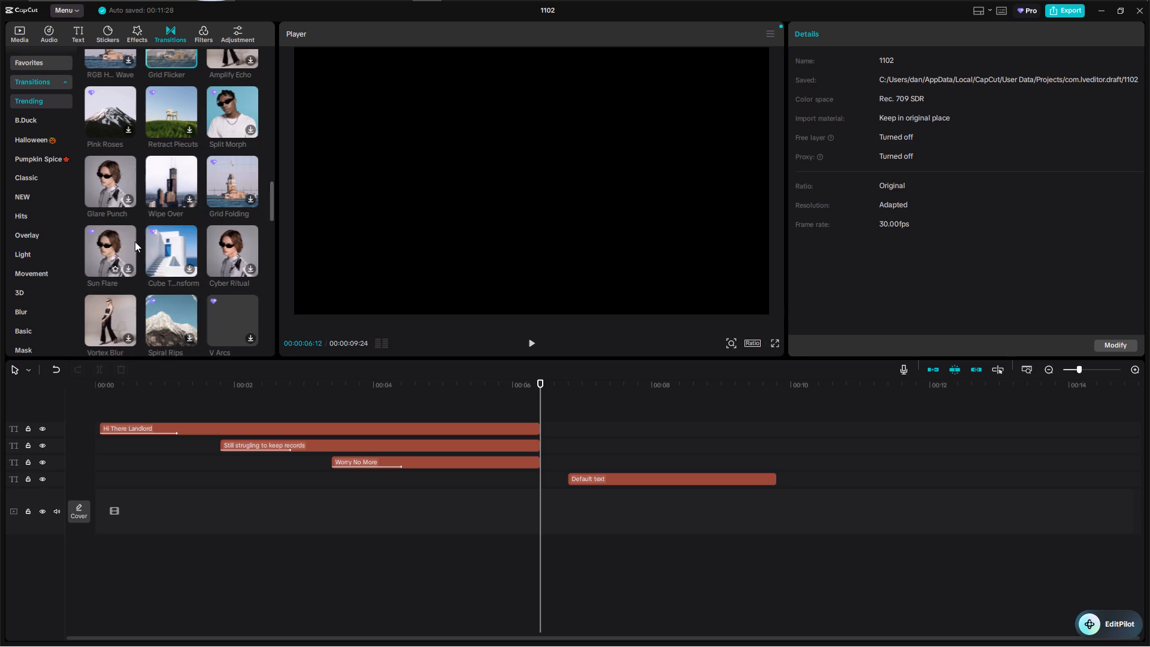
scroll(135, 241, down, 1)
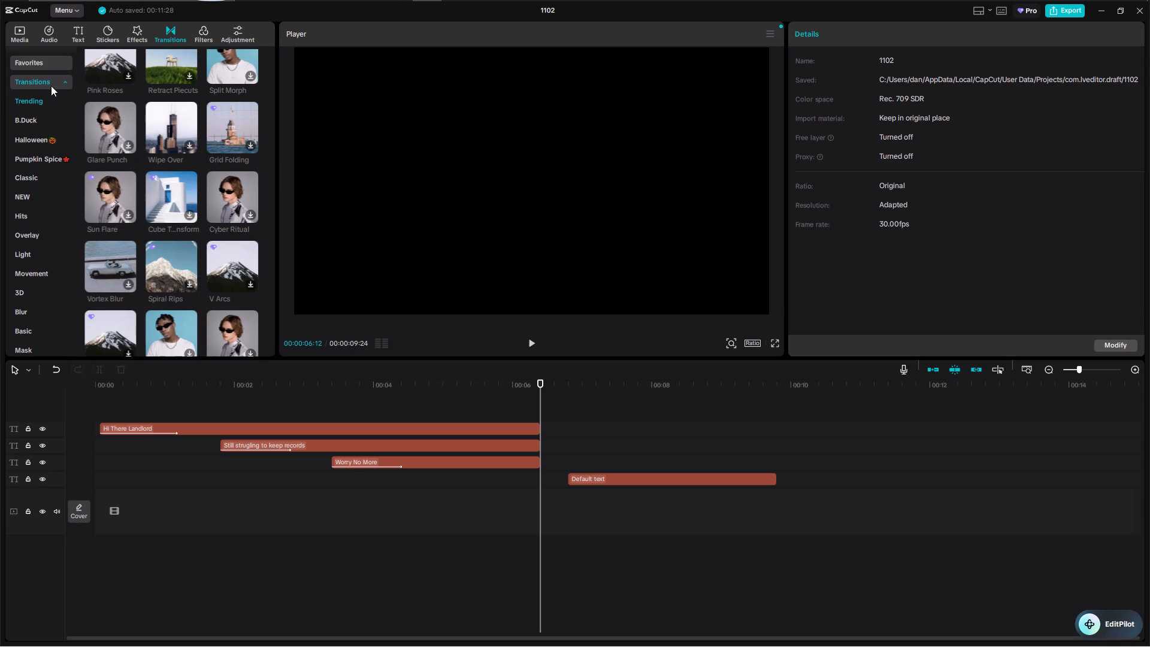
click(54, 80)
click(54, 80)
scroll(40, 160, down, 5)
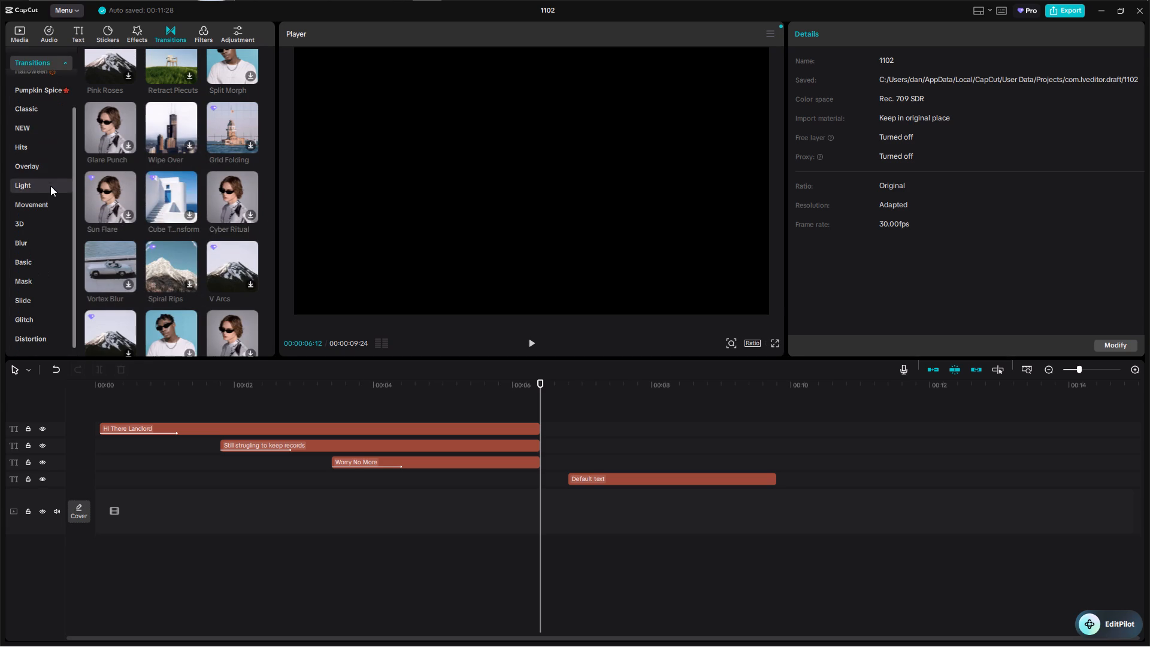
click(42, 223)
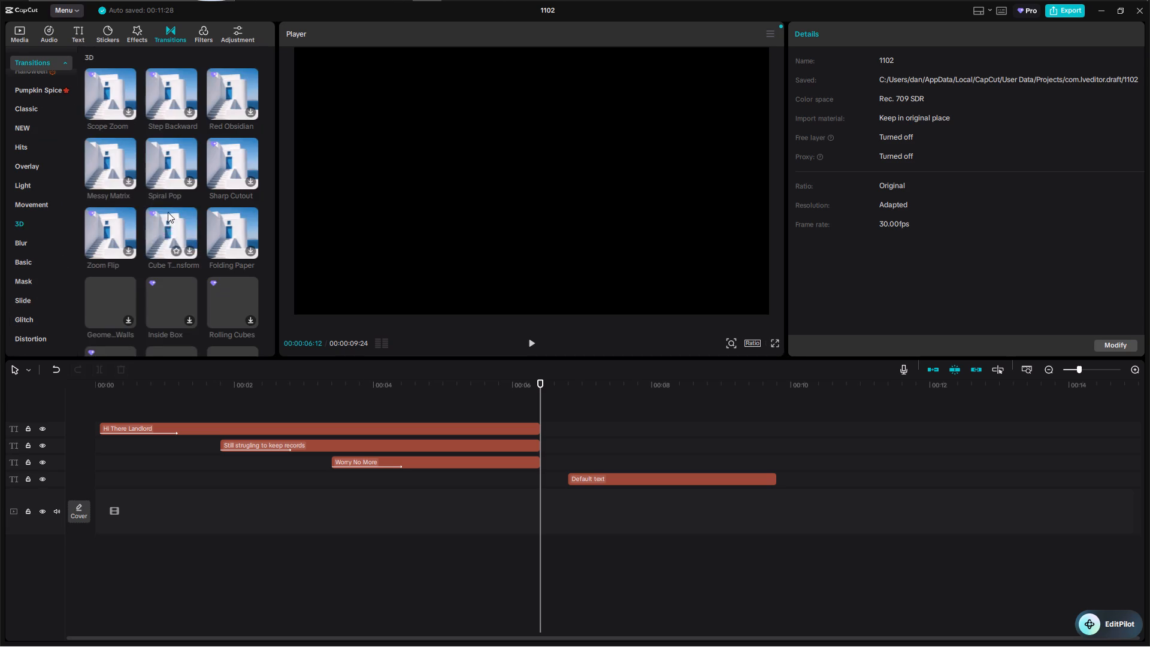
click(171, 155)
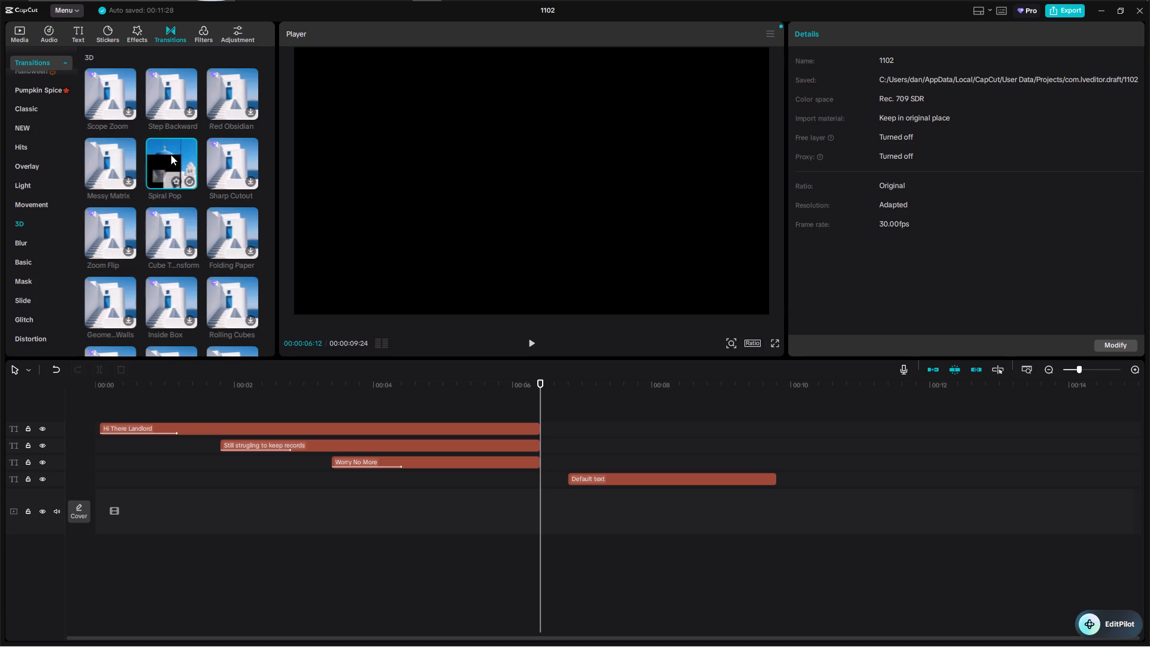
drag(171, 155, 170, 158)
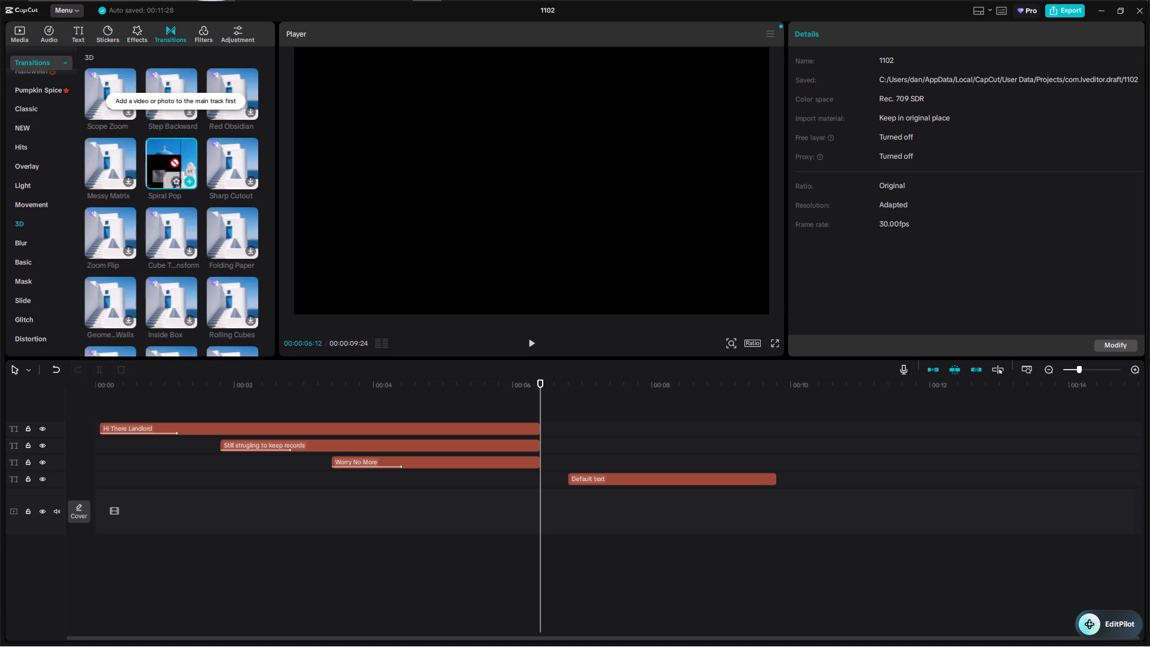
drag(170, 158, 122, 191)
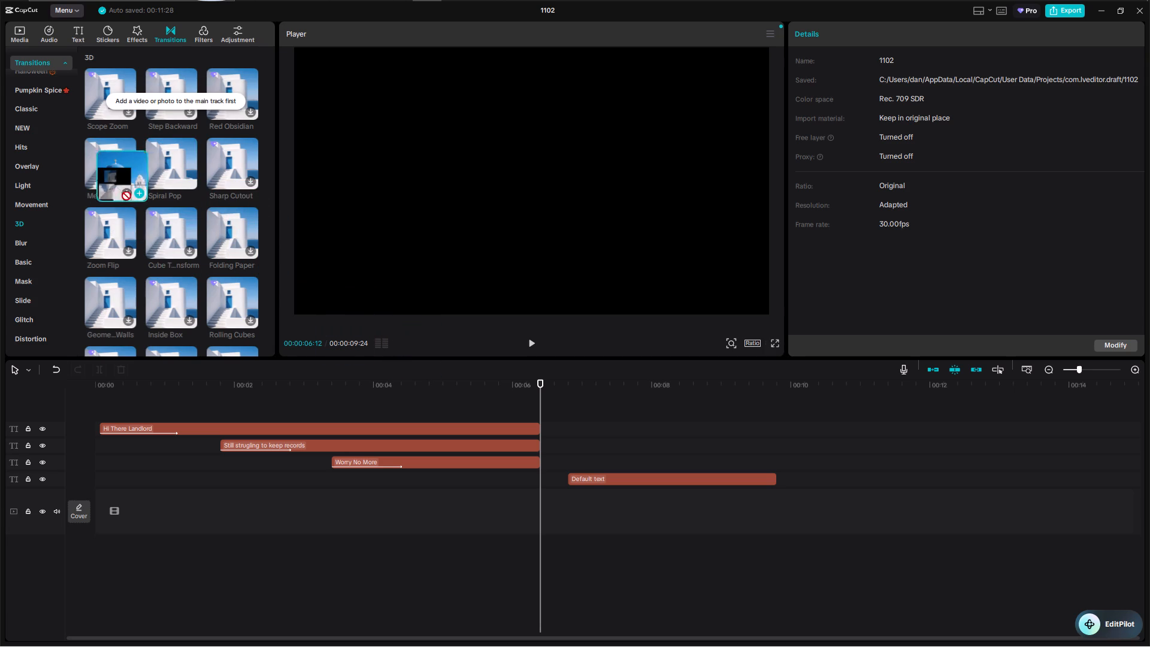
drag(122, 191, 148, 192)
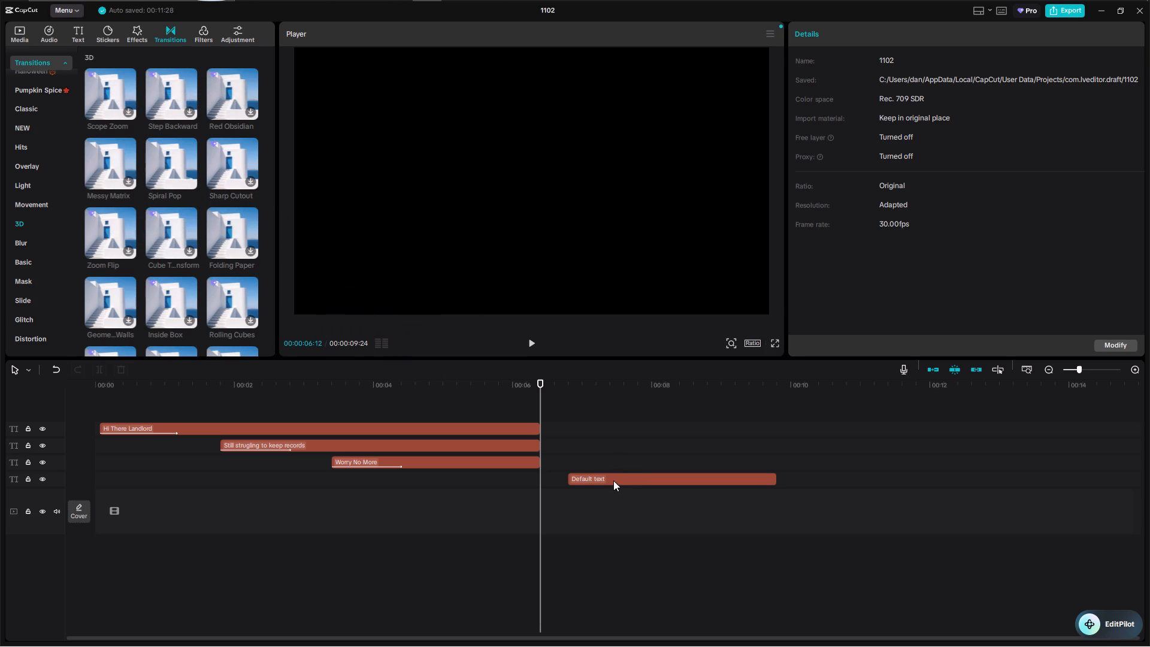
Move the default text clip earlier to start at about 6.5 s, just after the other text clips end.
drag(613, 480, 593, 481)
Replace the default text clip's wording with "Worry No More".
click(589, 477)
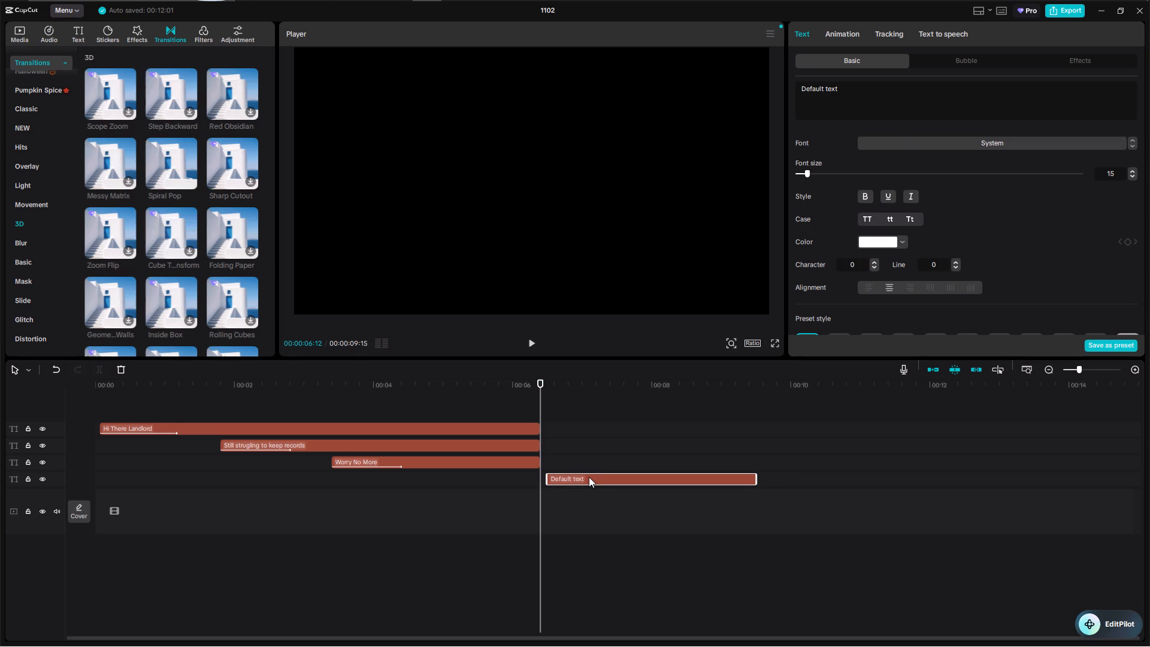
drag(849, 89, 770, 95)
drag(770, 95, 782, 71)
text(Worru)
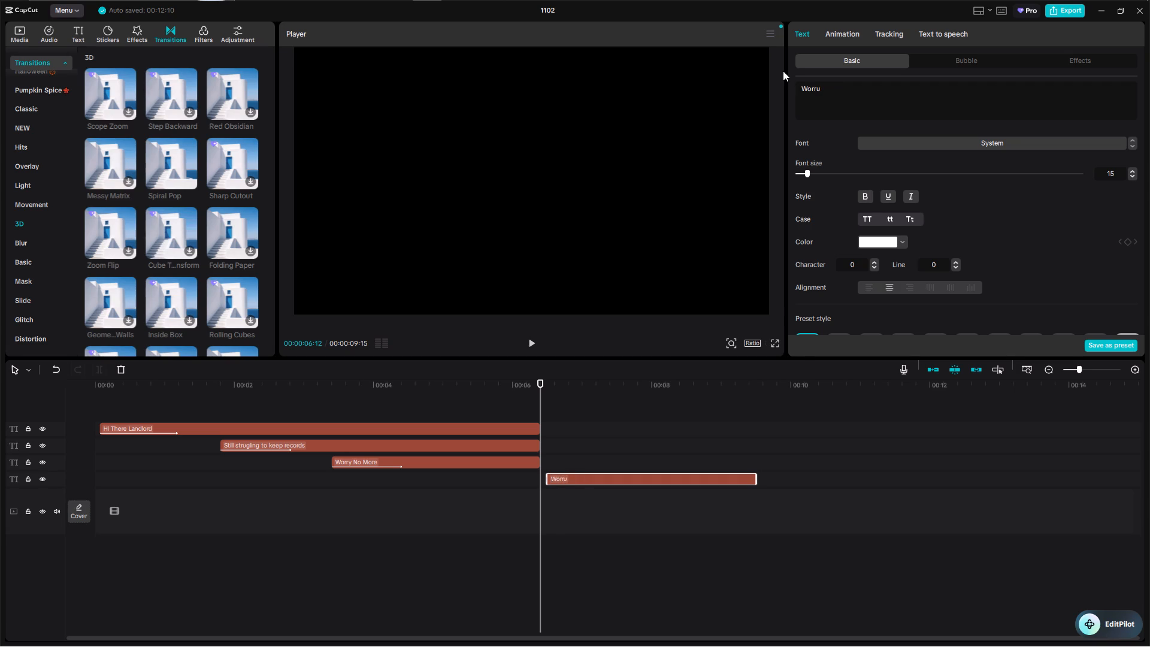
key(BackSpace)
text(y)
key(space)
text(No)
key(space)
text(Moe)
key(equal)
key(BackSpace)
key(BackSpace)
text(re)
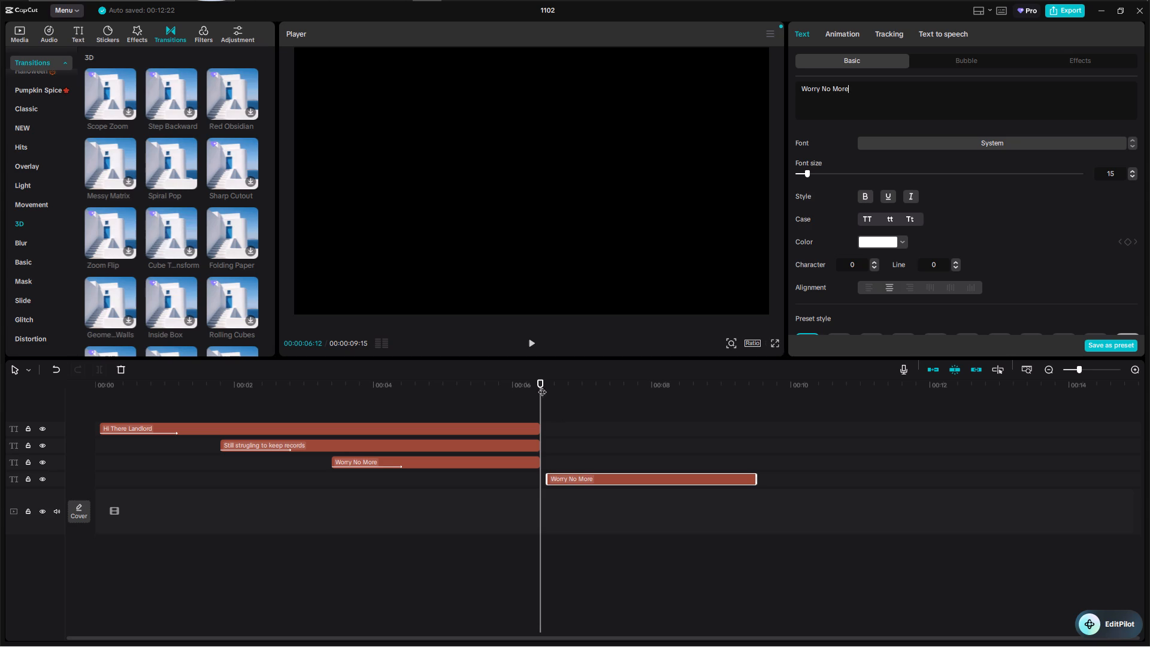
Apply the Fade Out exit animation to the new "Worry No More" clip on the lowest text track, lasting 1.1 s.
click(589, 474)
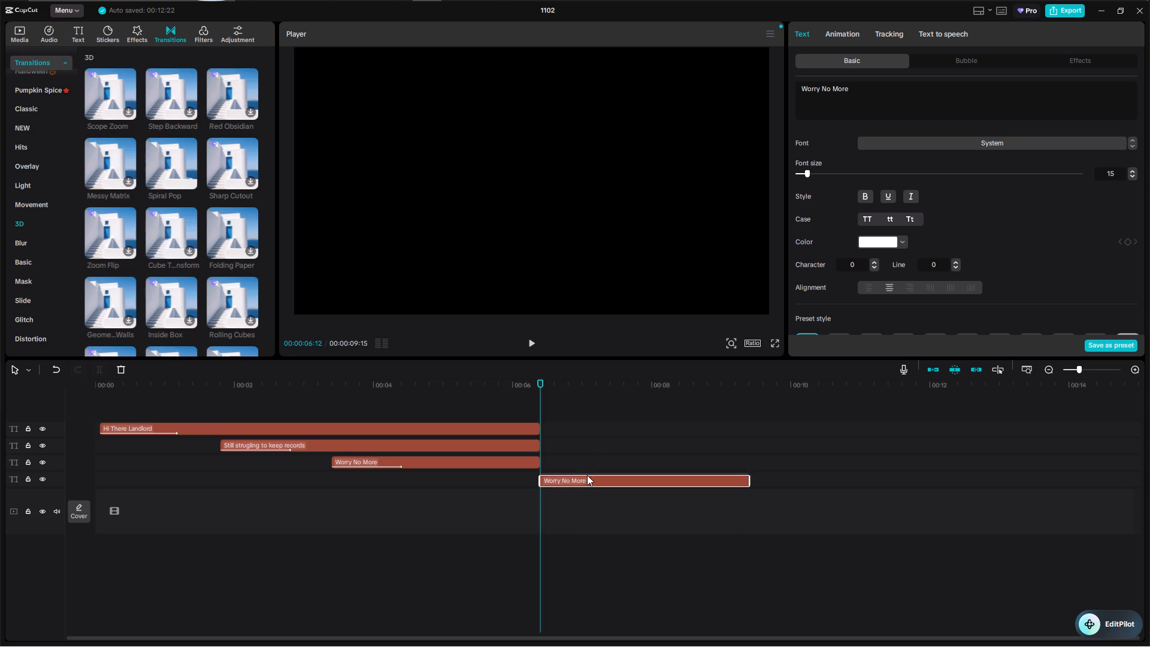
click(964, 68)
click(988, 62)
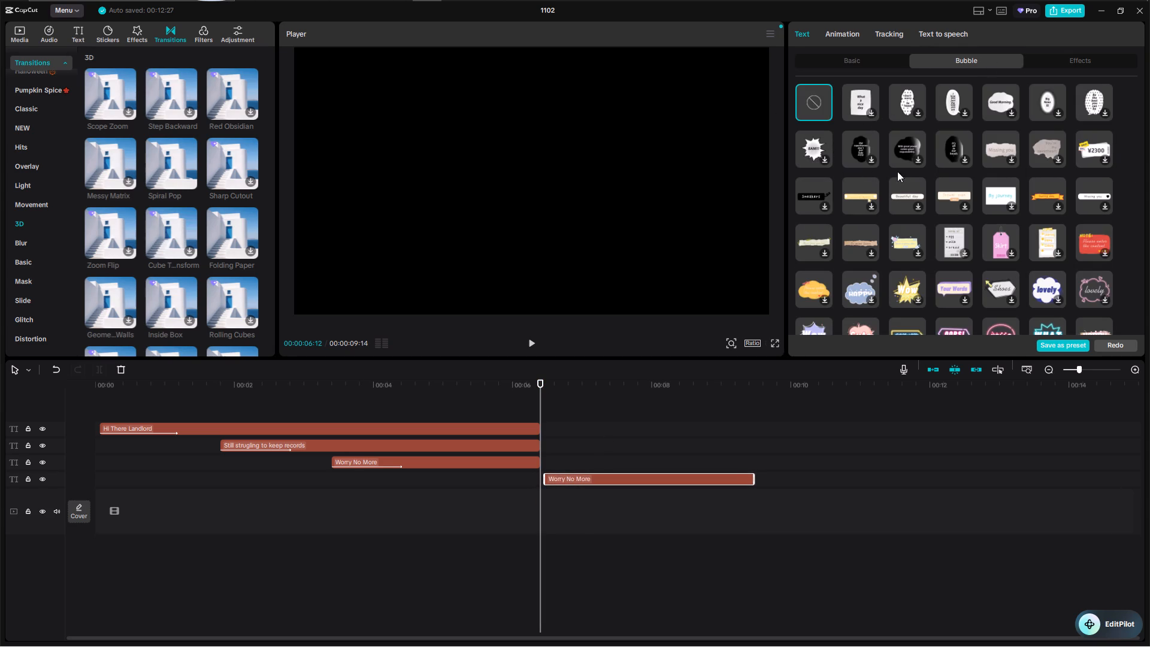
click(840, 36)
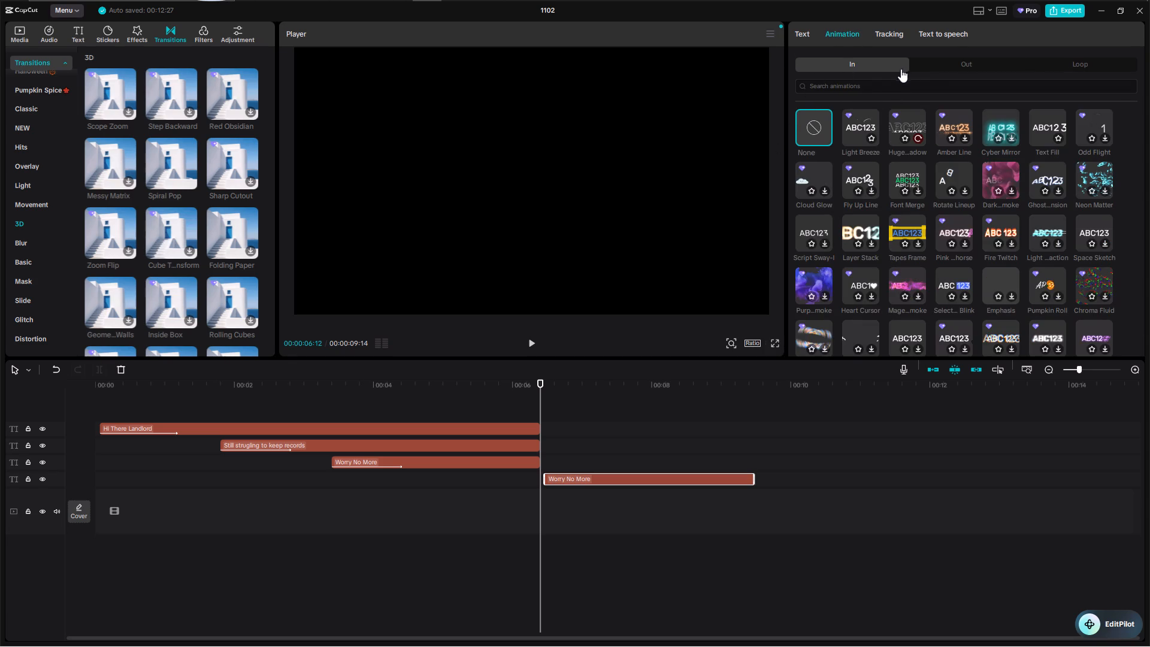
click(954, 67)
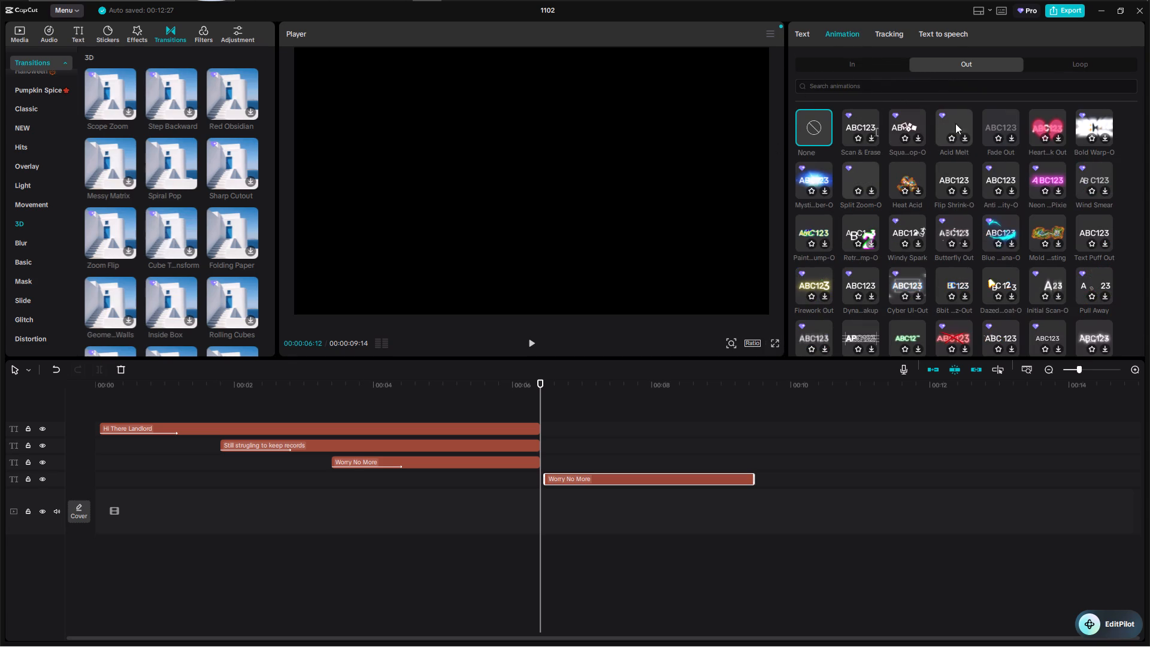
click(989, 126)
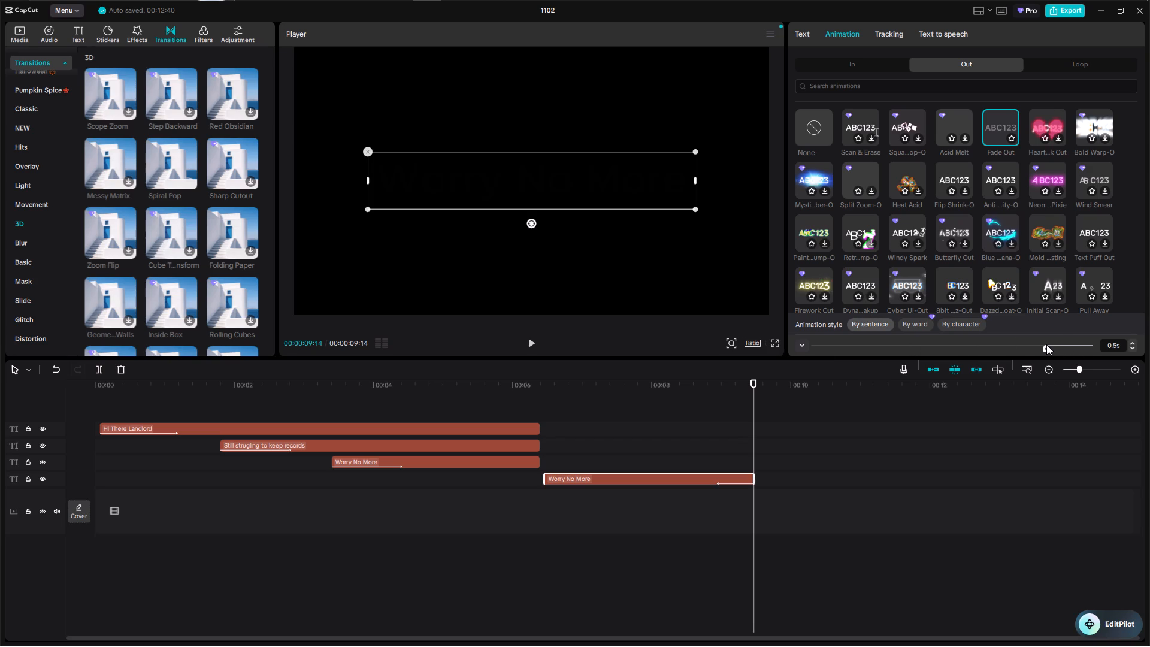
drag(1043, 347, 946, 353)
drag(946, 353, 906, 352)
drag(906, 352, 961, 343)
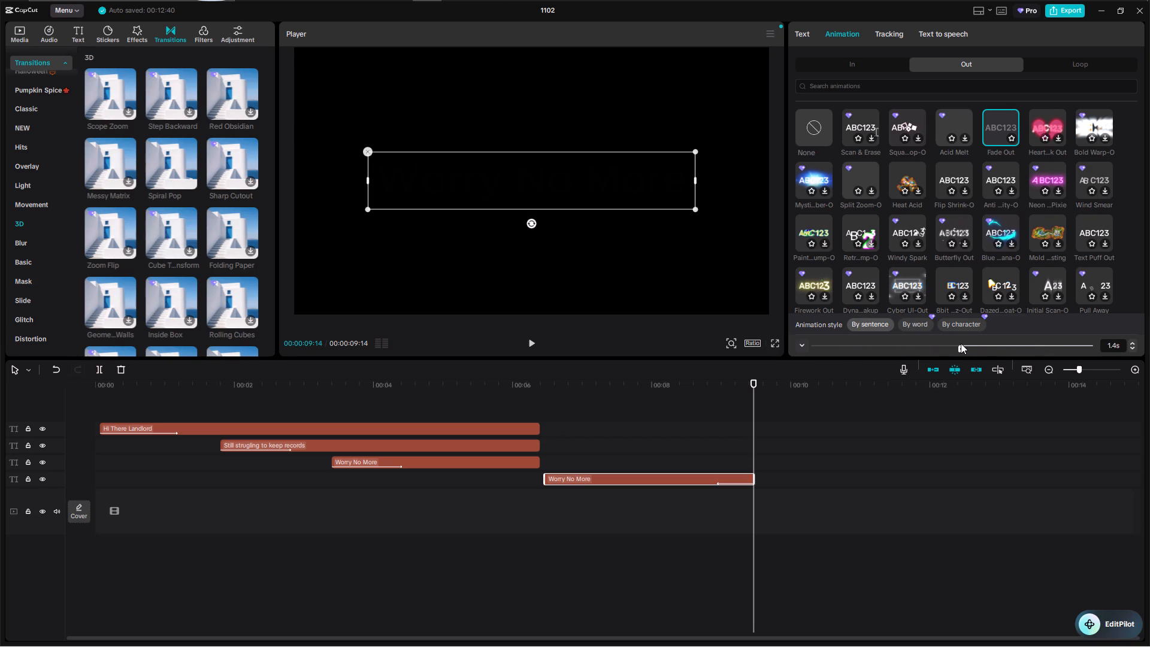
drag(961, 343, 994, 343)
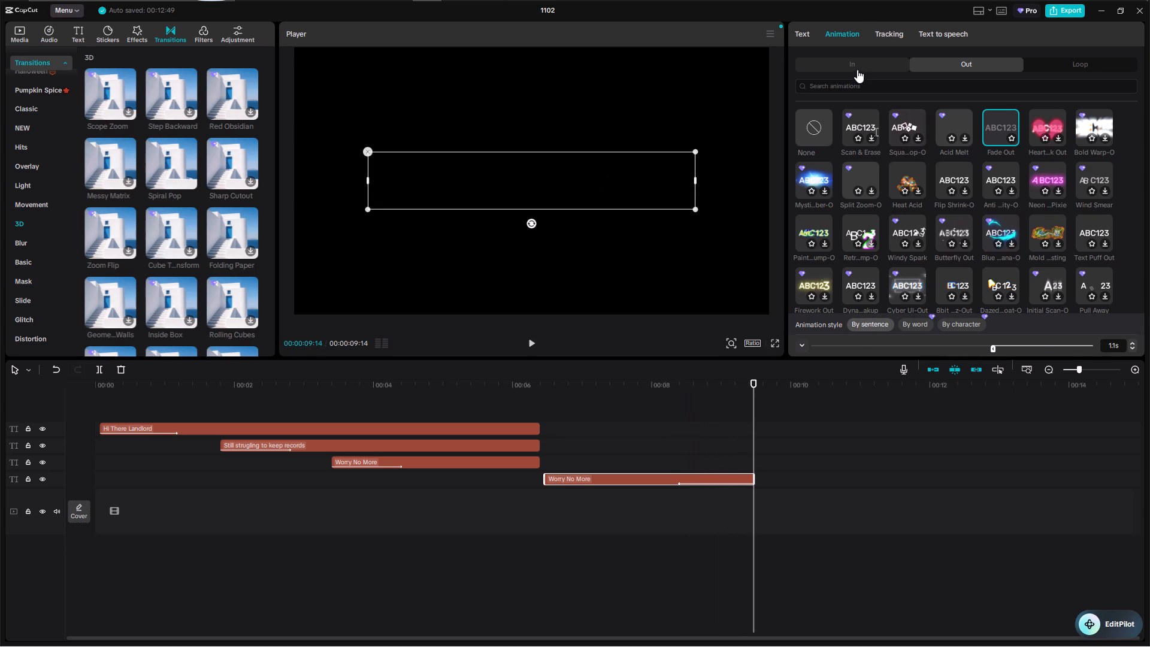
Preview the Light Breeze entrance animation on the new "Worry No More" clip, and apply Text Fill instead.
click(857, 69)
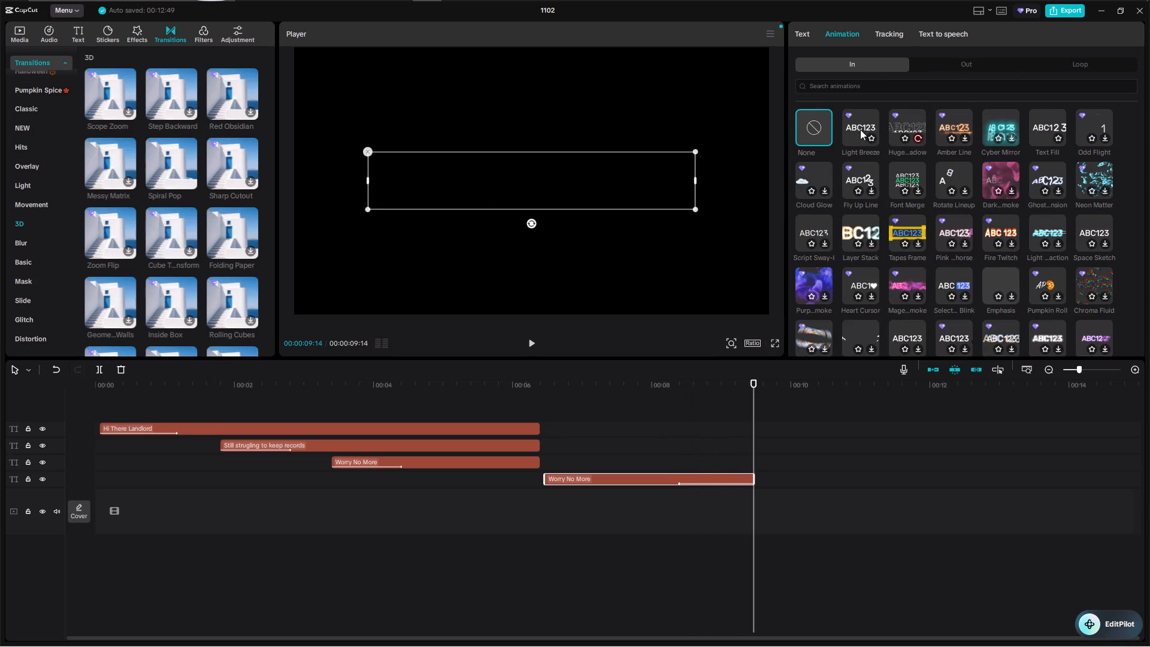
click(860, 129)
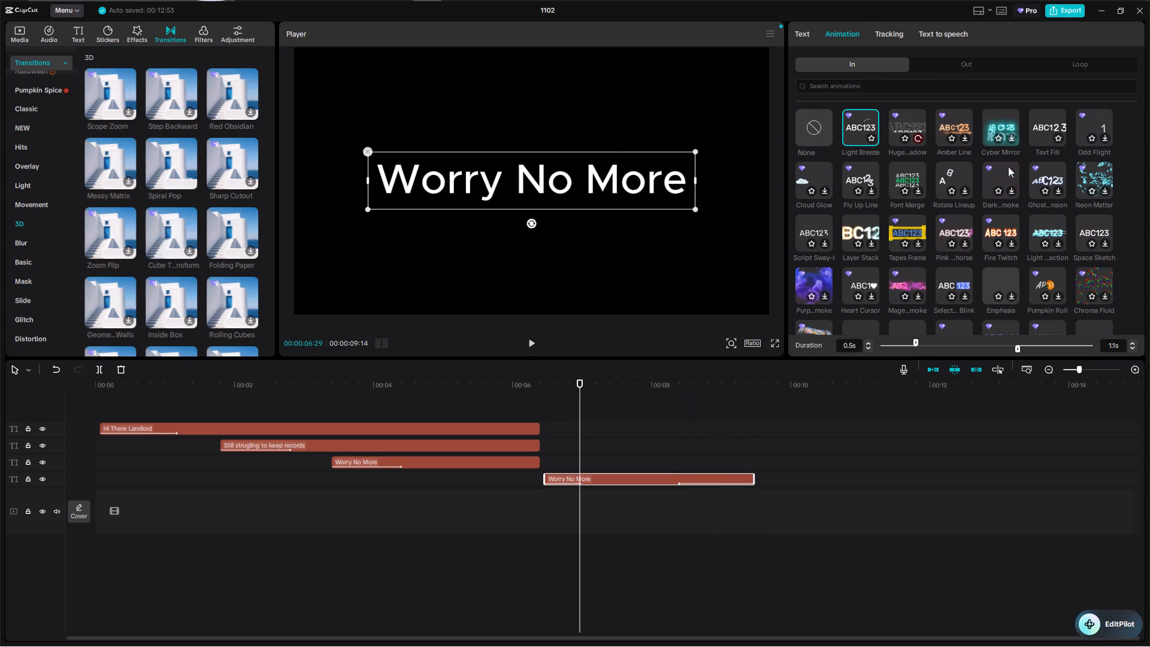
click(1037, 134)
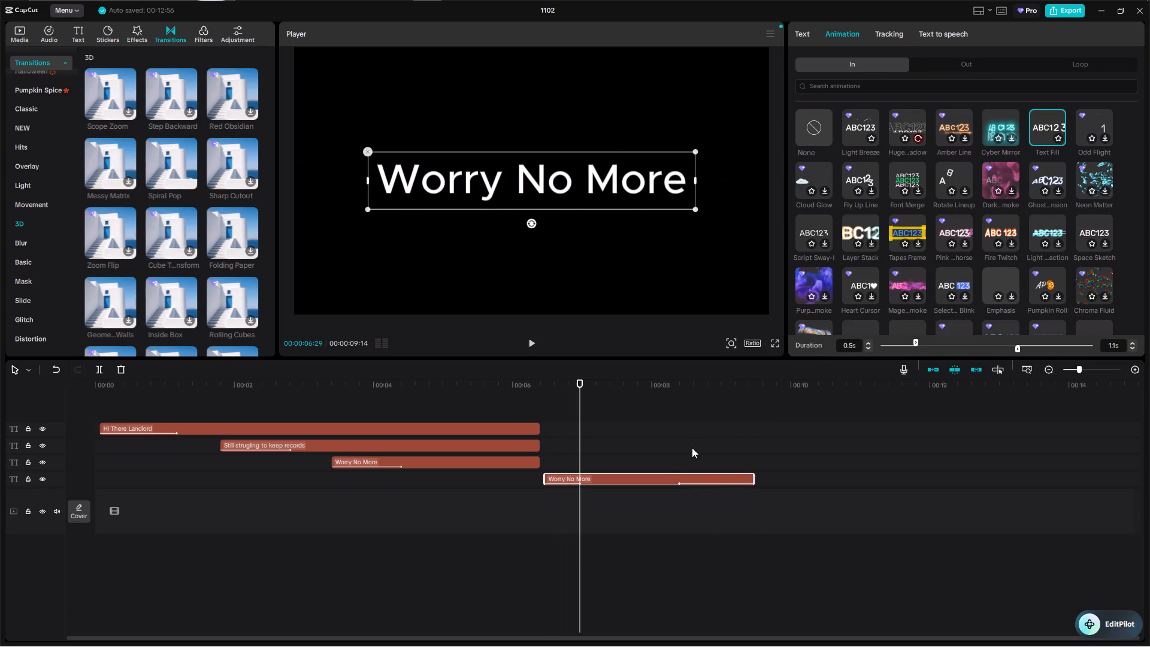
Apply the Fade Out exit animation to the earlier "Worry No More" clip on the third track, lasting about 1 s.
click(509, 458)
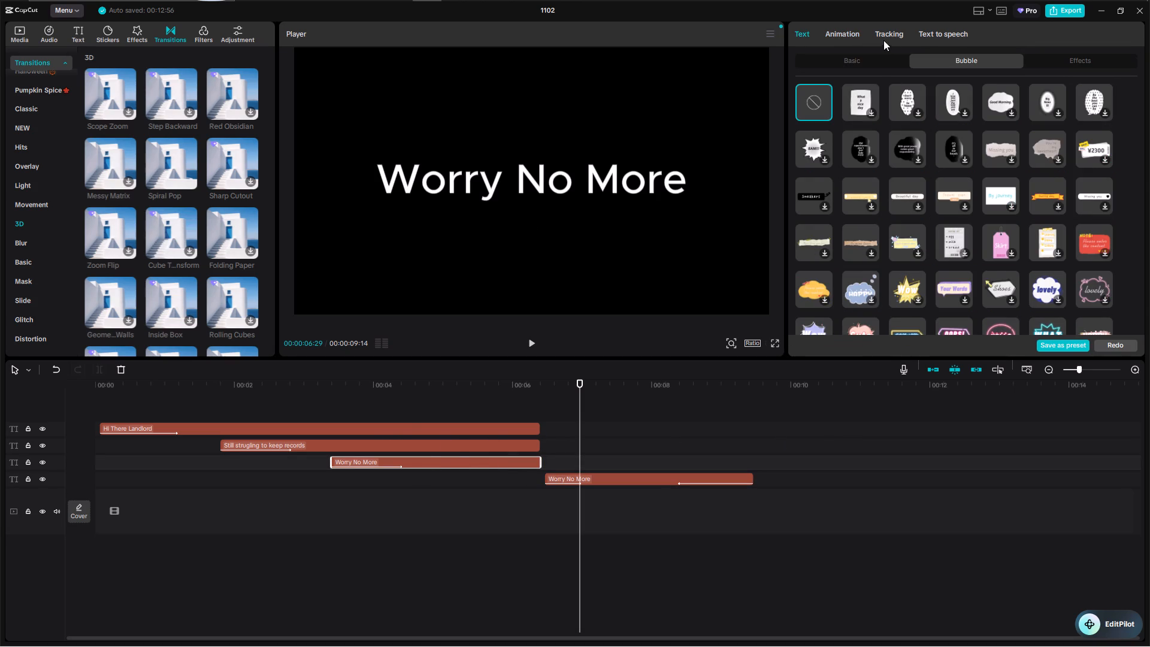
click(845, 35)
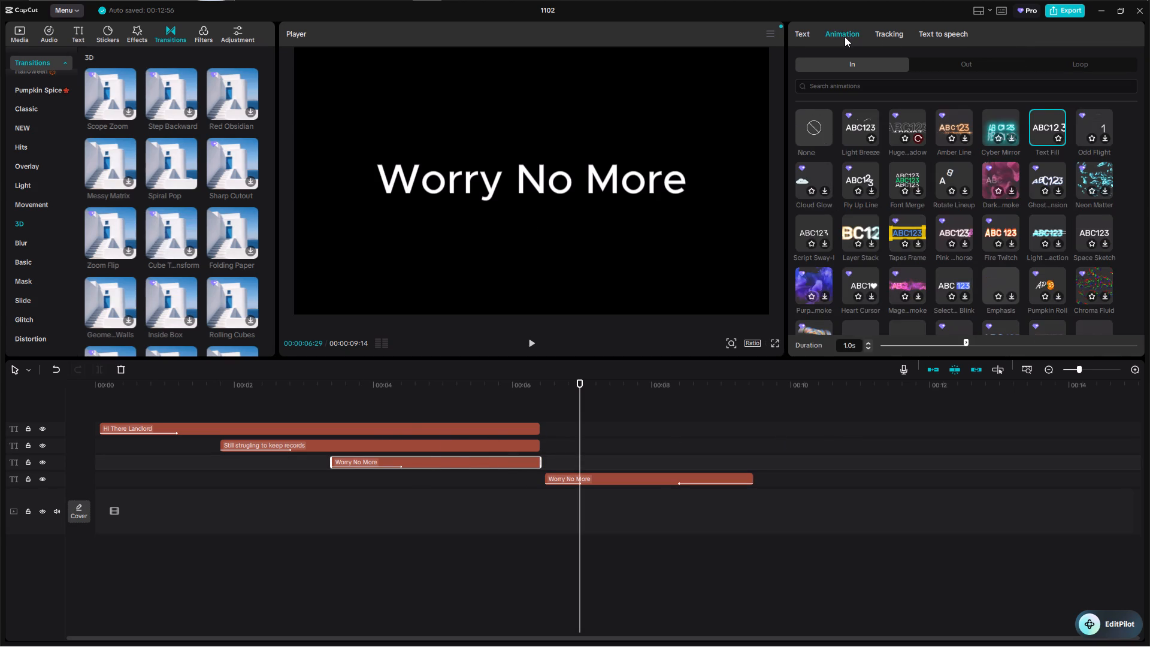
click(961, 67)
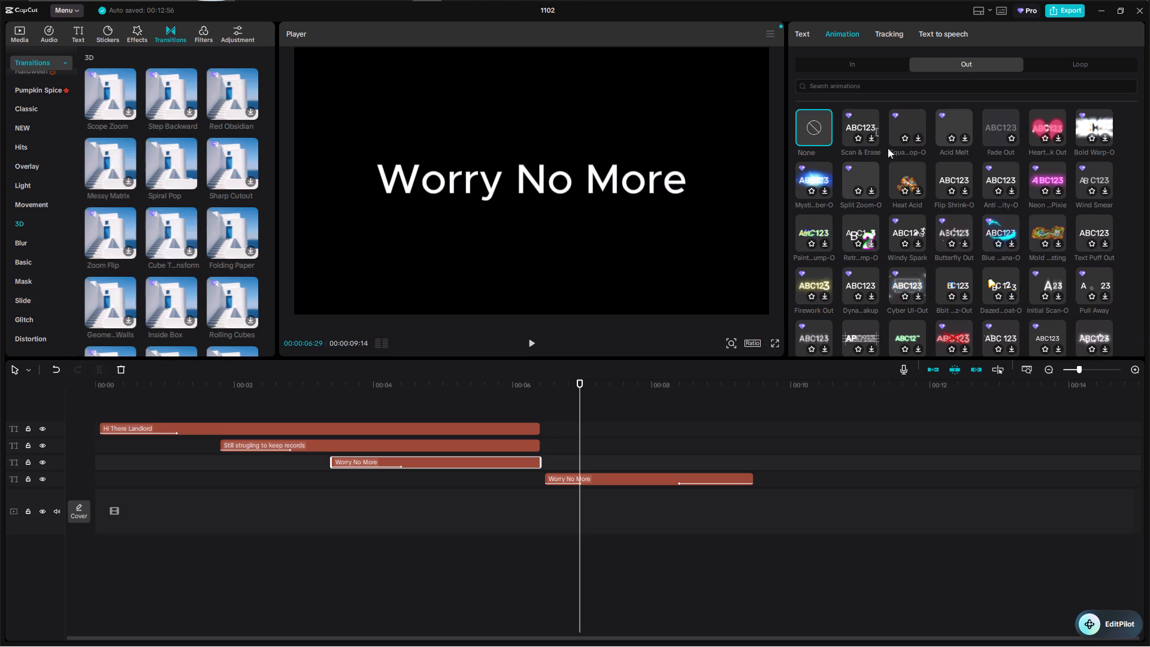
click(998, 130)
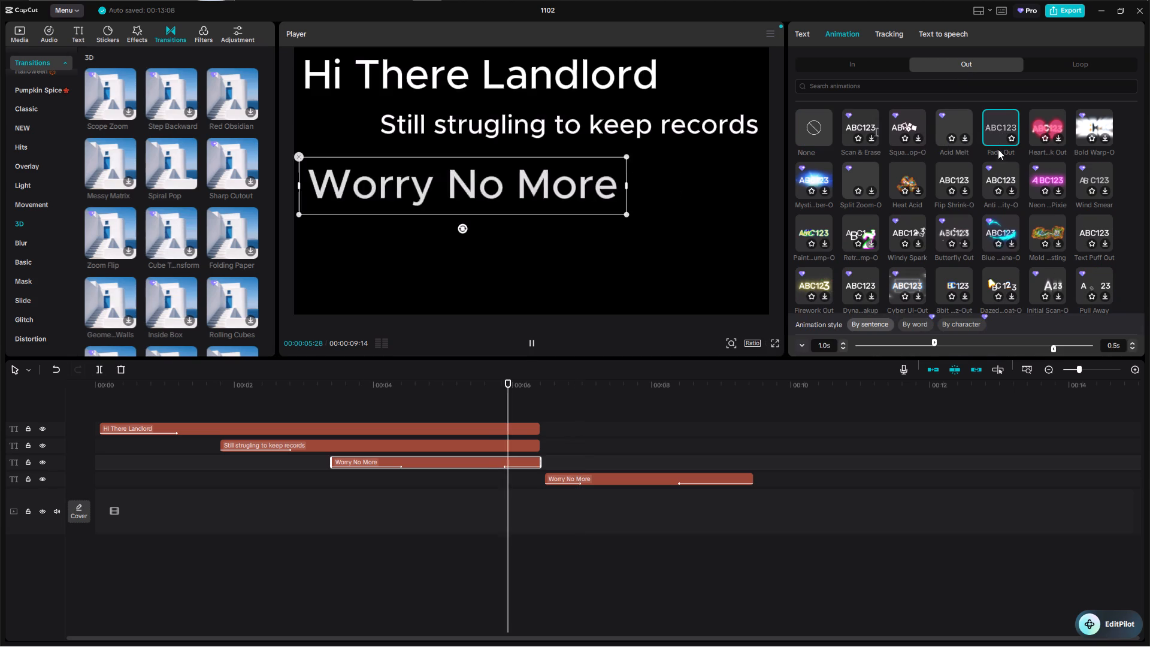
drag(1051, 345, 1052, 345)
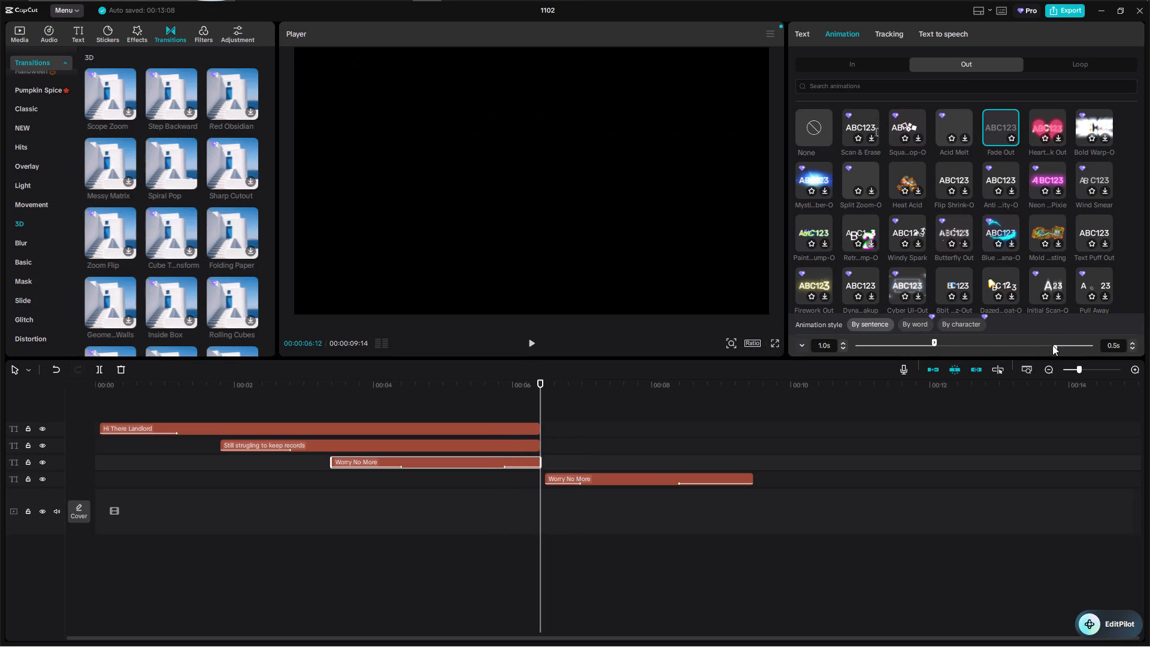
drag(1052, 345, 1015, 349)
Apply the Fade Out exit animation to the "Still strugling to keep records" clip, lasting 1.0 s.
click(475, 448)
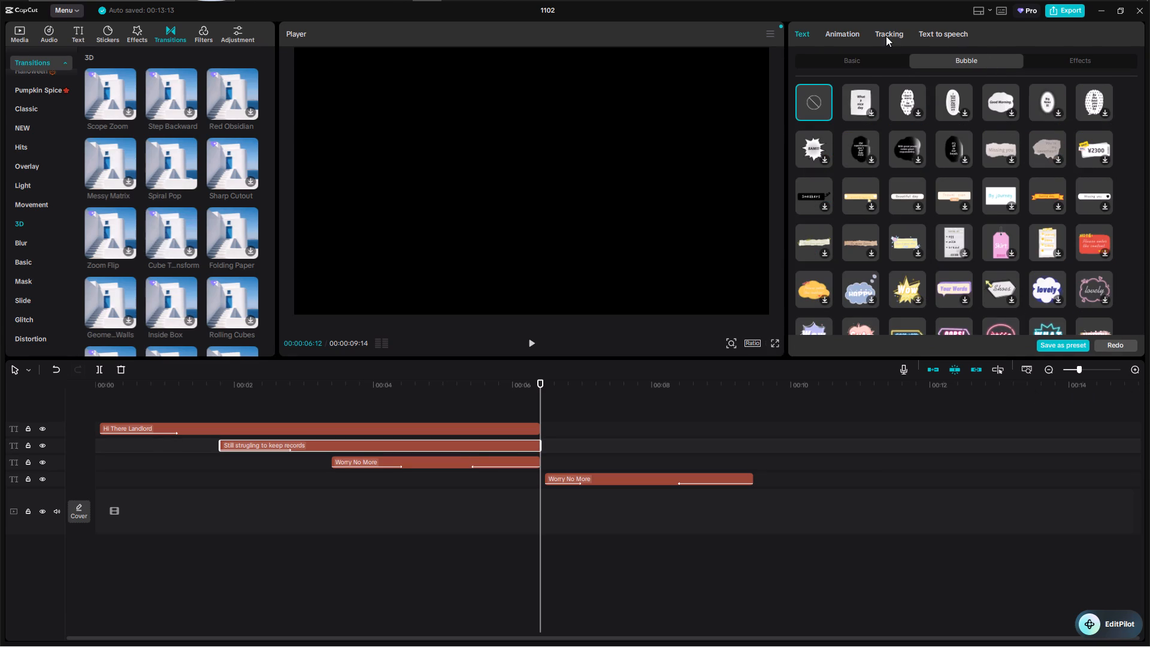
click(853, 32)
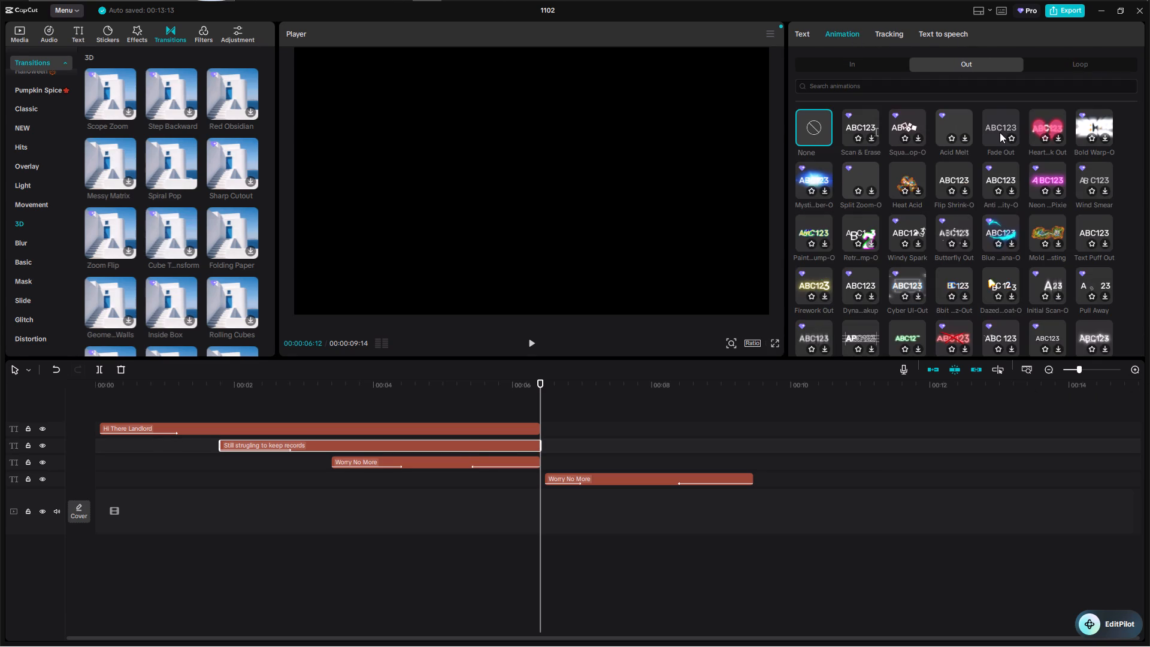
click(1000, 132)
drag(1067, 346, 1062, 346)
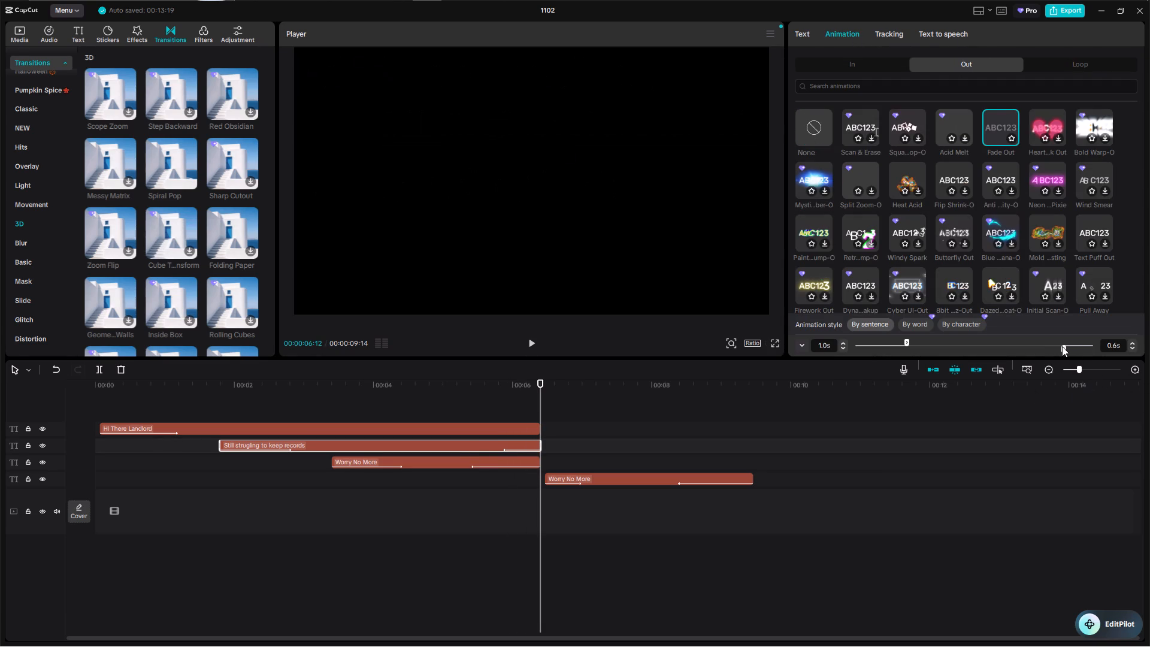
drag(1062, 346, 1039, 345)
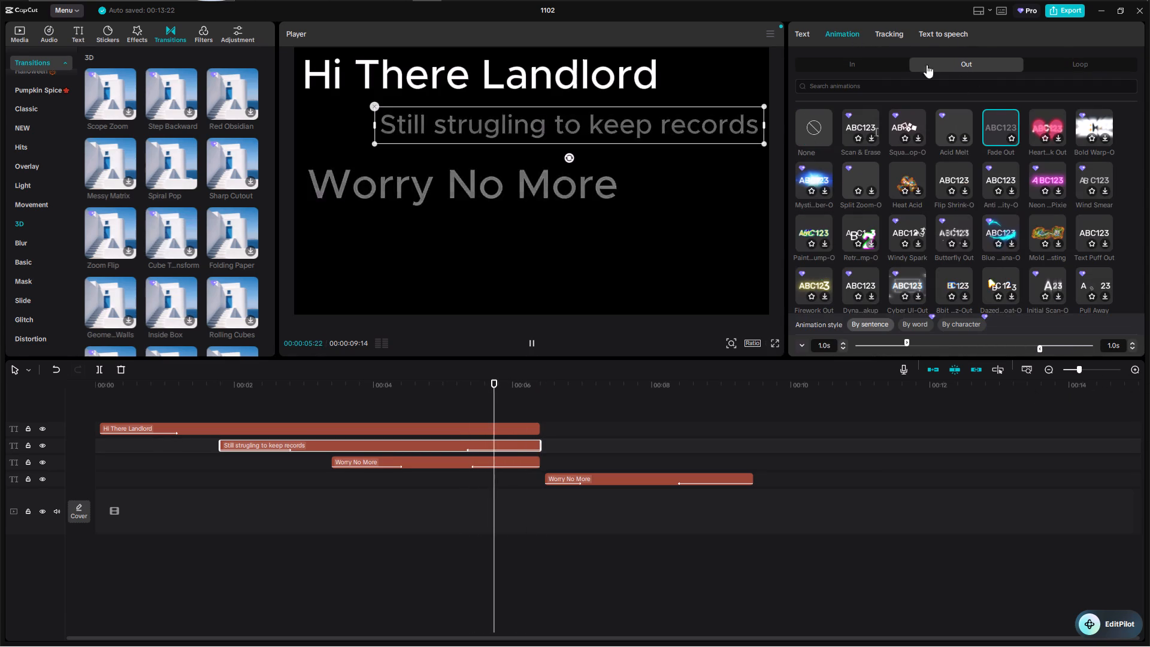
Apply the Fade Out exit animation to the "Hi There Landlord" clip, lasting about 1 s.
click(458, 425)
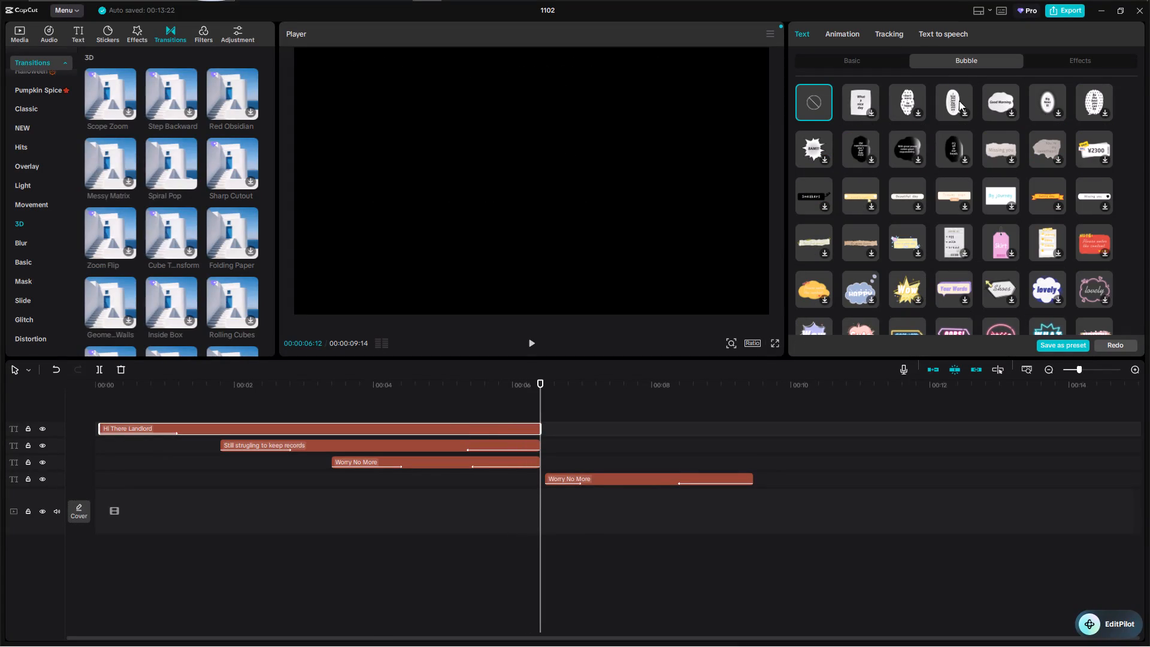
click(846, 33)
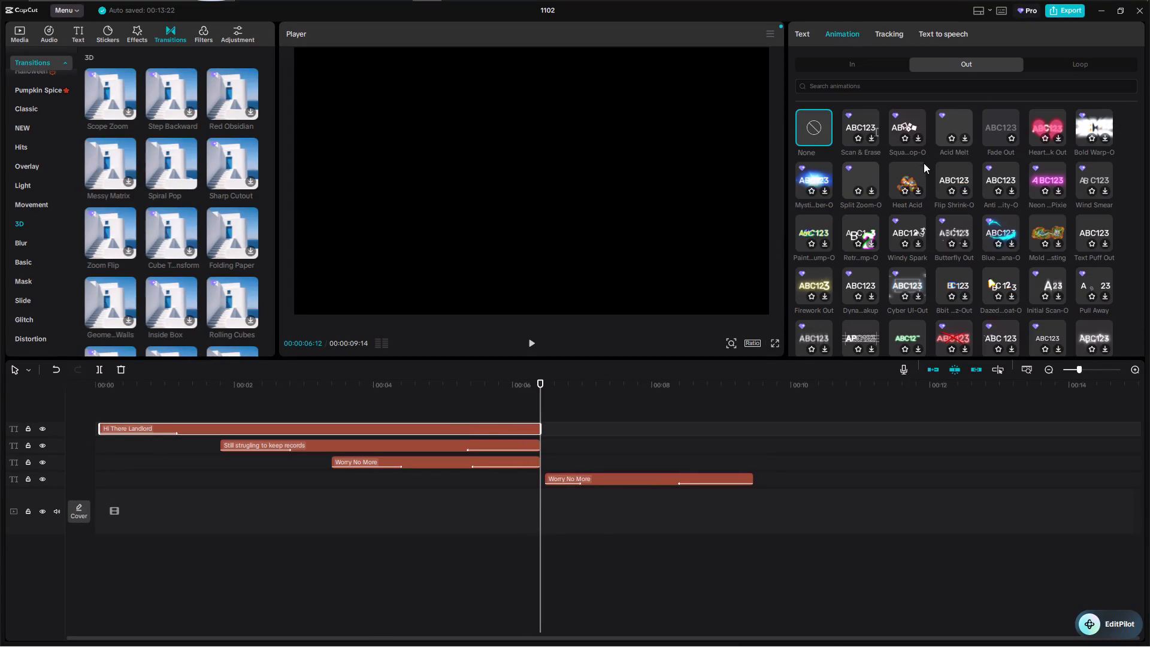
click(995, 129)
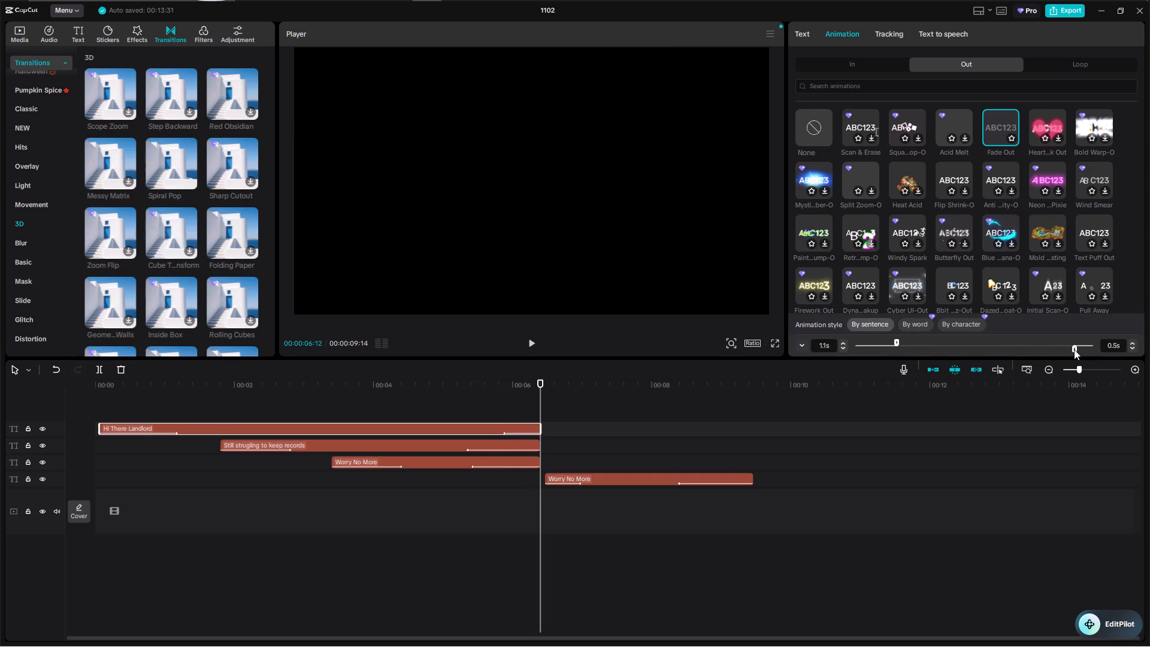
drag(1073, 349, 1046, 353)
drag(1046, 353, 1055, 353)
Play the whole video from the start to check the text animations and fade-outs.
click(661, 482)
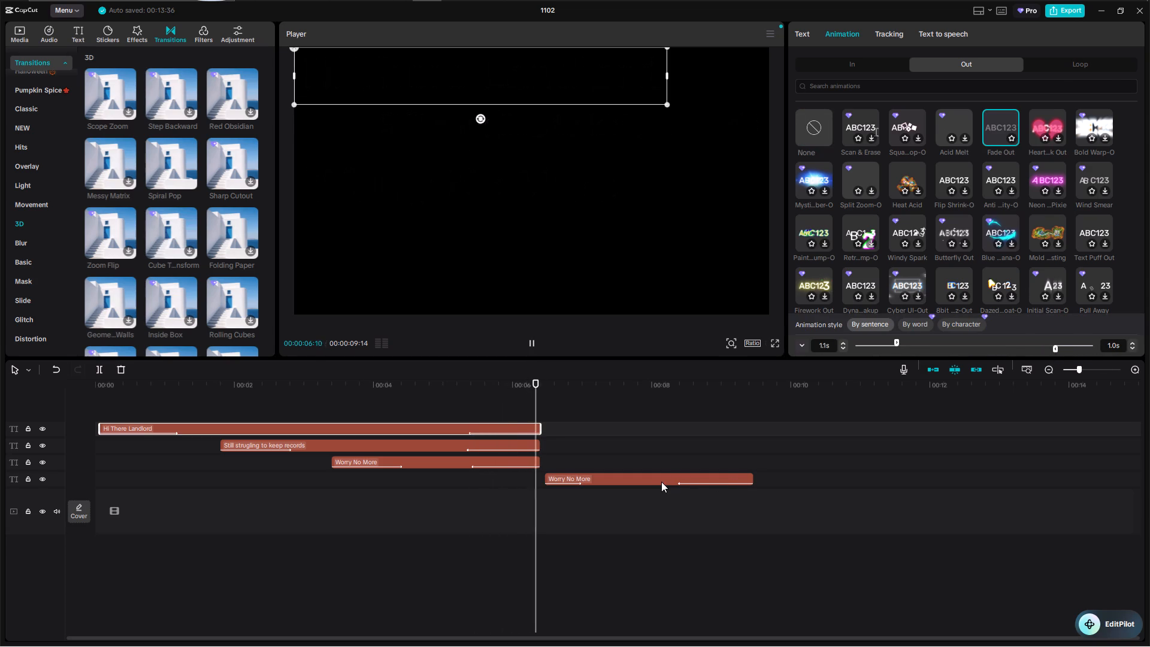
click(102, 428)
click(186, 392)
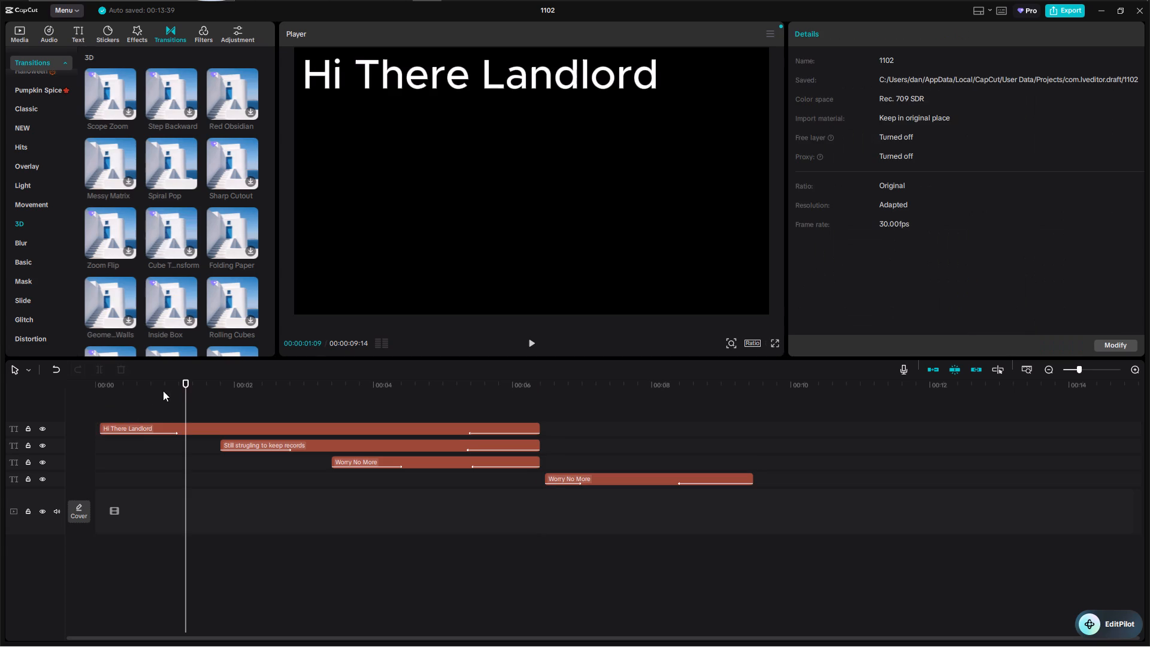
click(185, 378)
drag(186, 383, 132, 384)
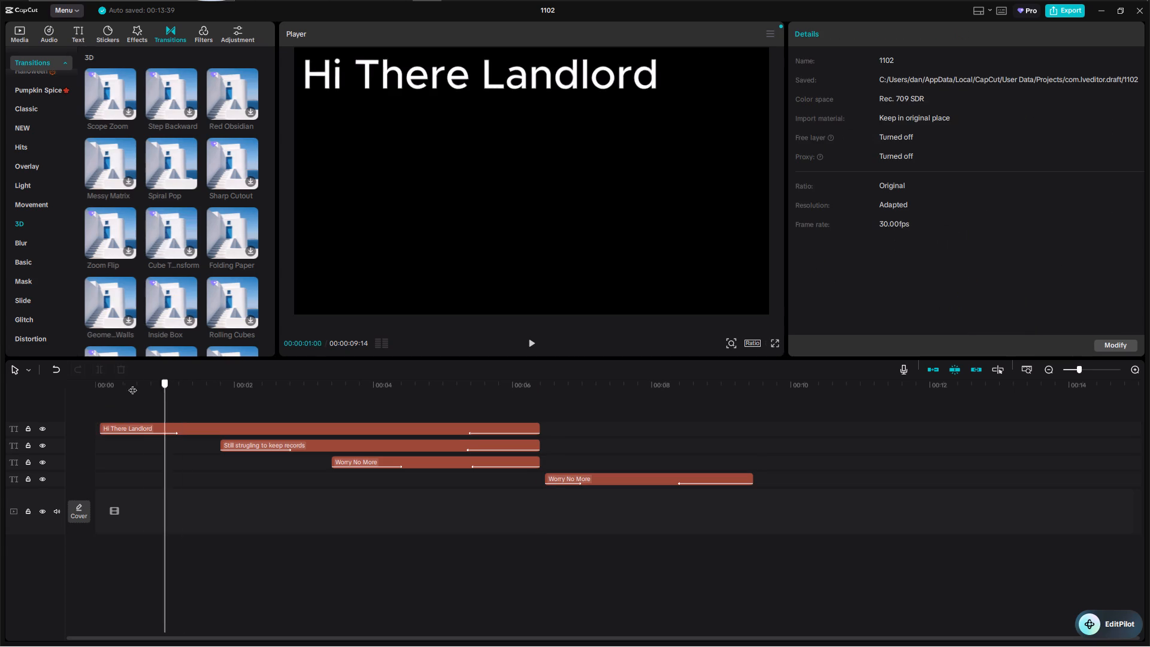
drag(132, 384, 97, 383)
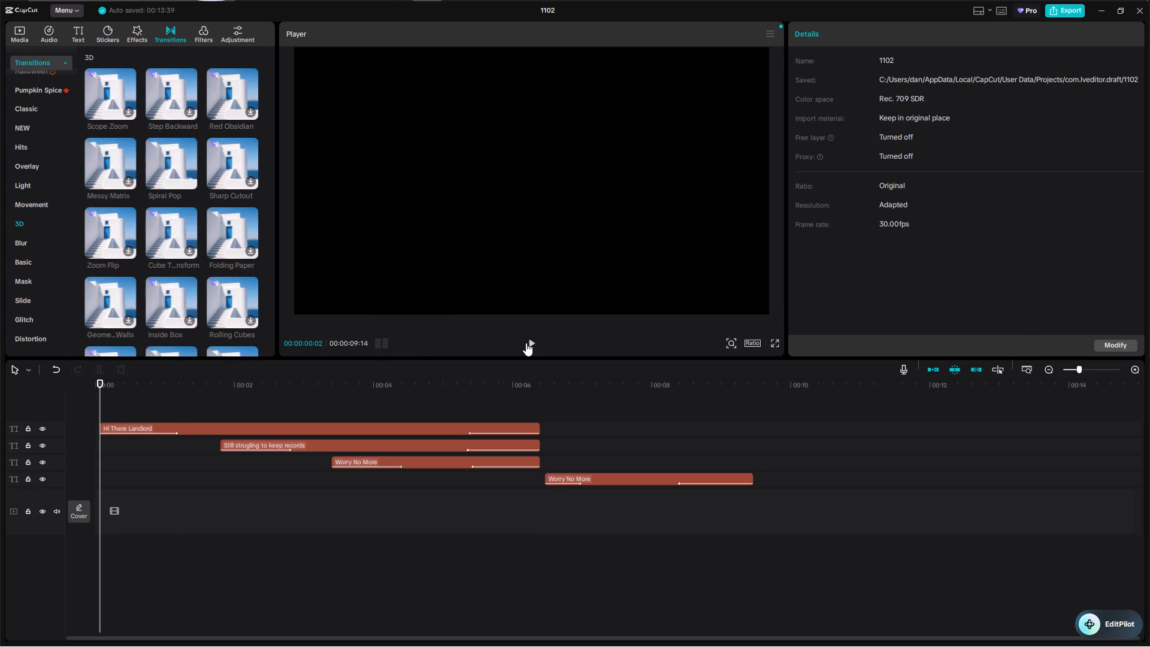
click(526, 343)
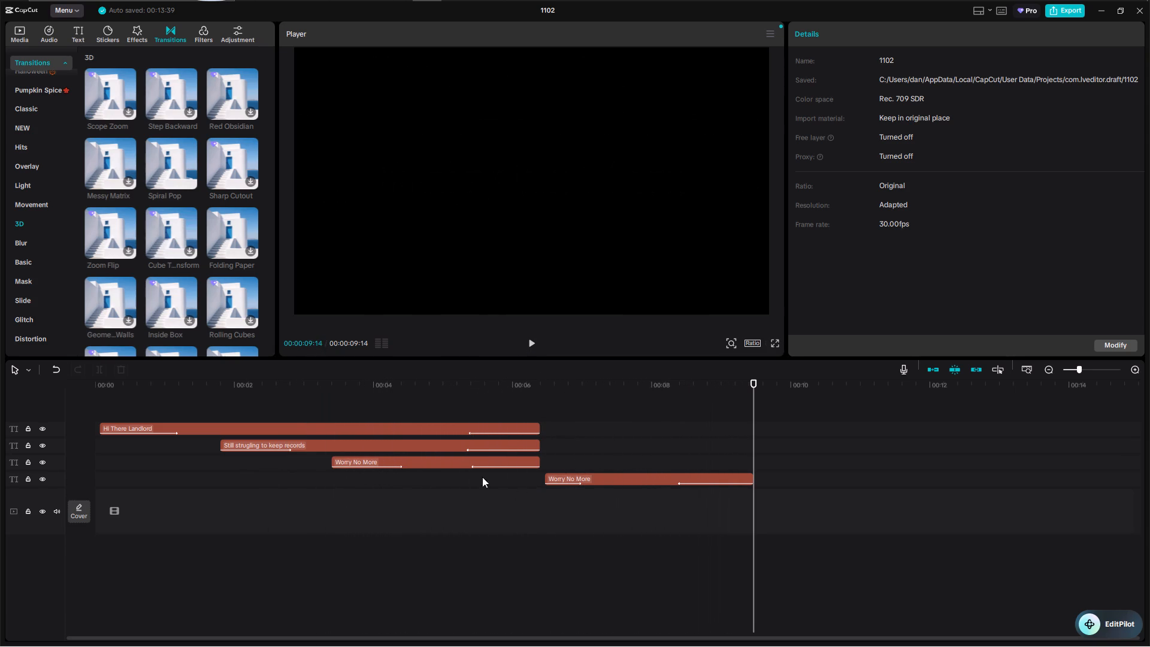
Replace the wording of the "Worry No More" clip on the lowest text track with "Introducing TenNex".
click(595, 477)
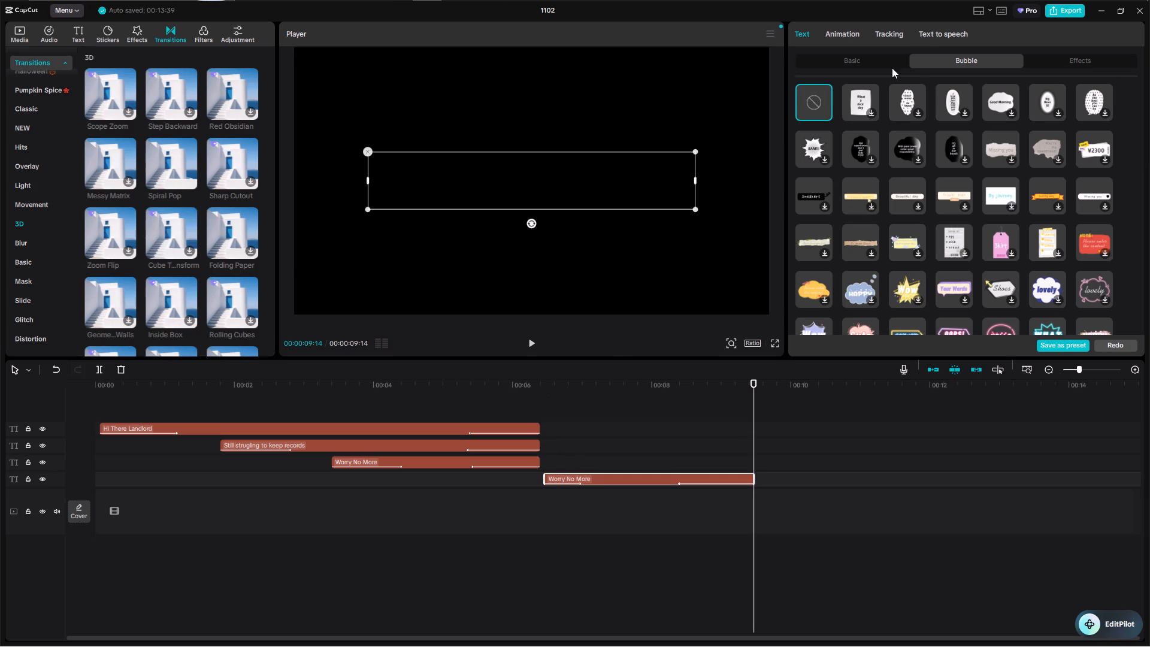
click(861, 64)
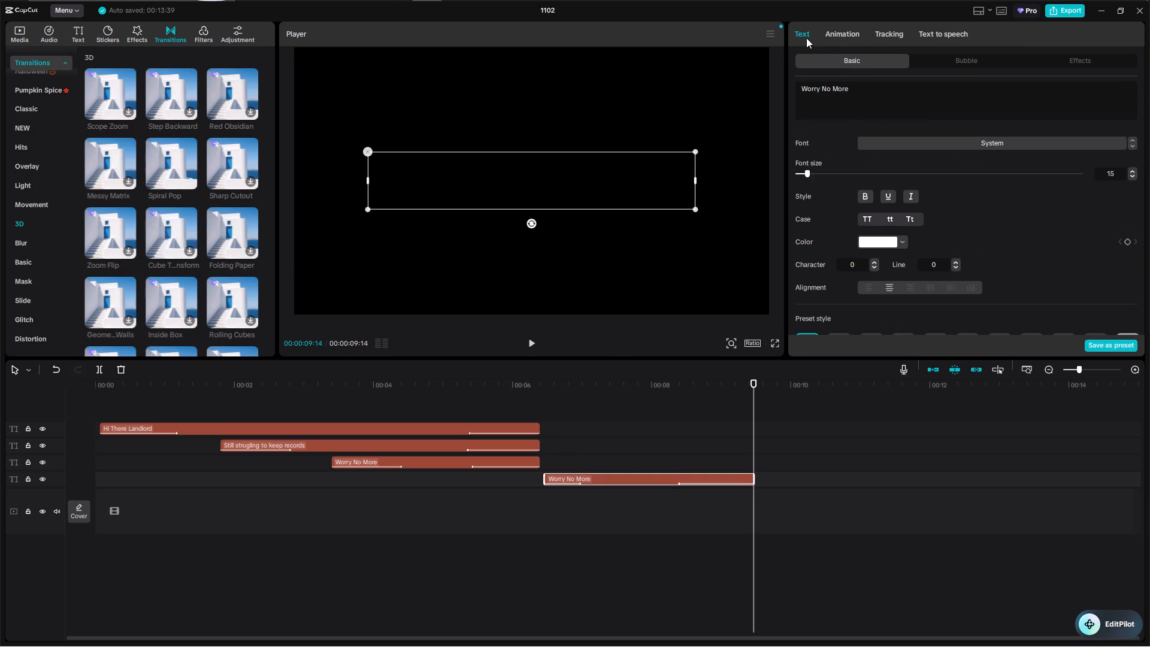
drag(857, 93, 792, 90)
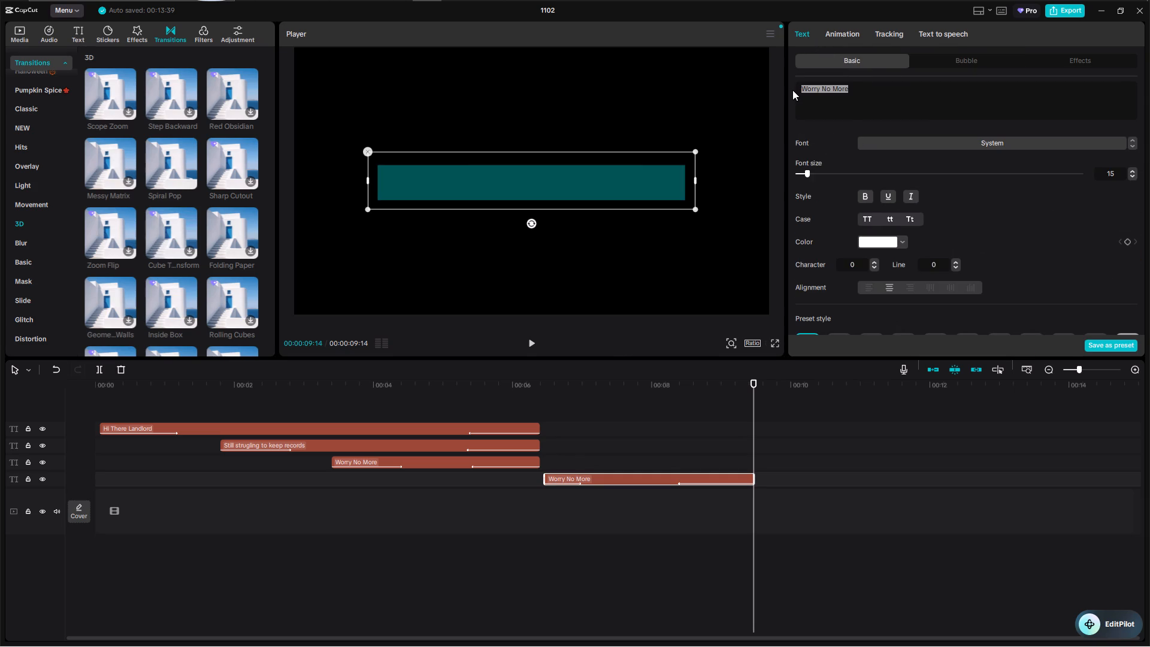
text(In)
key(t)
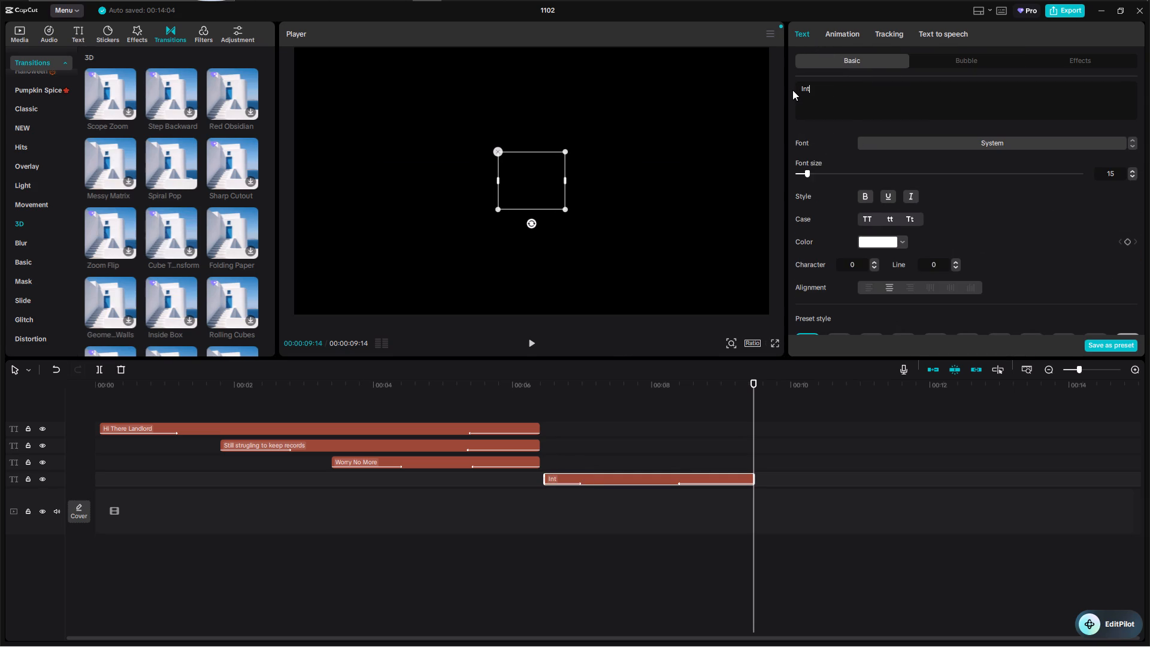
key(e)
key(BackSpace)
key(r)
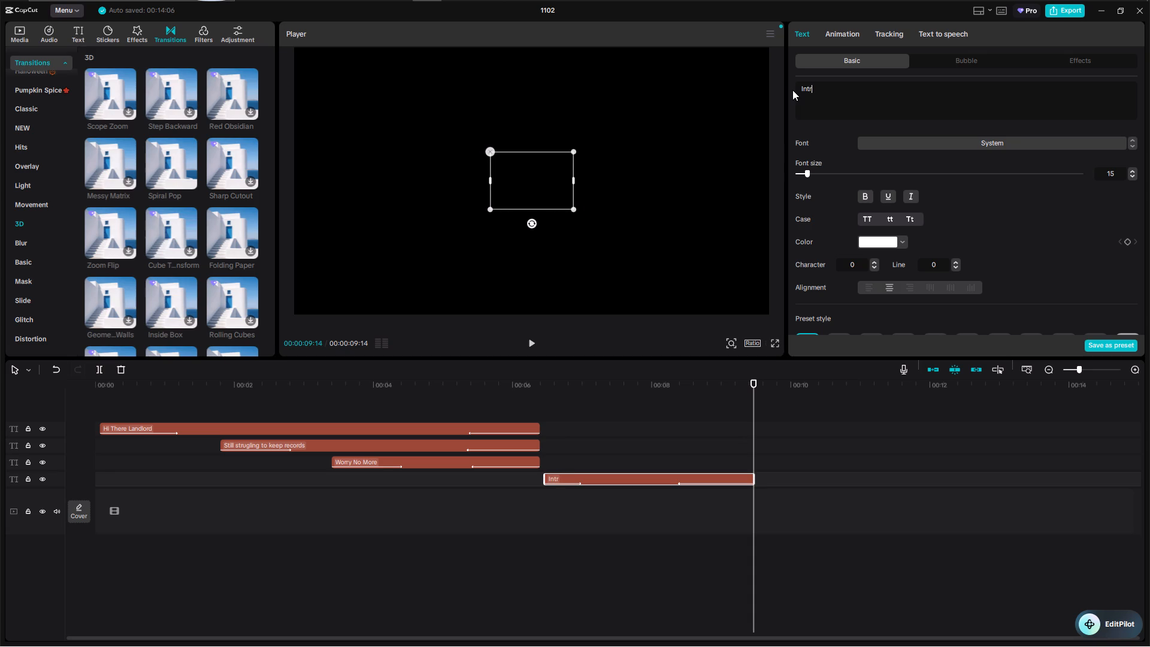
key(o)
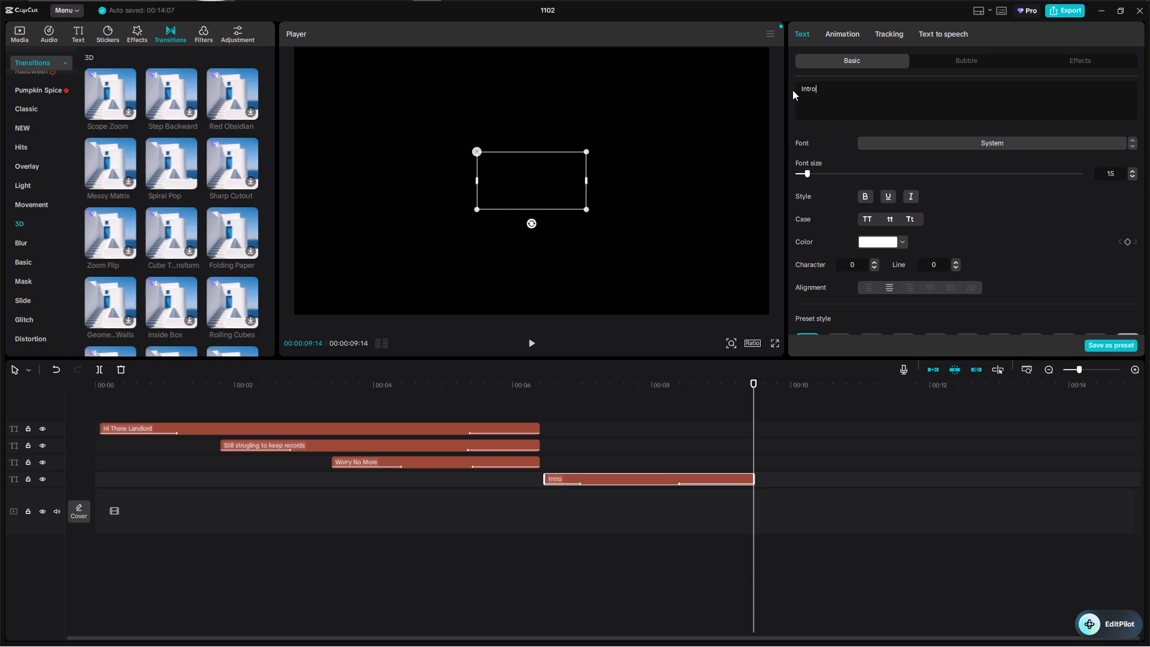
text(duc)
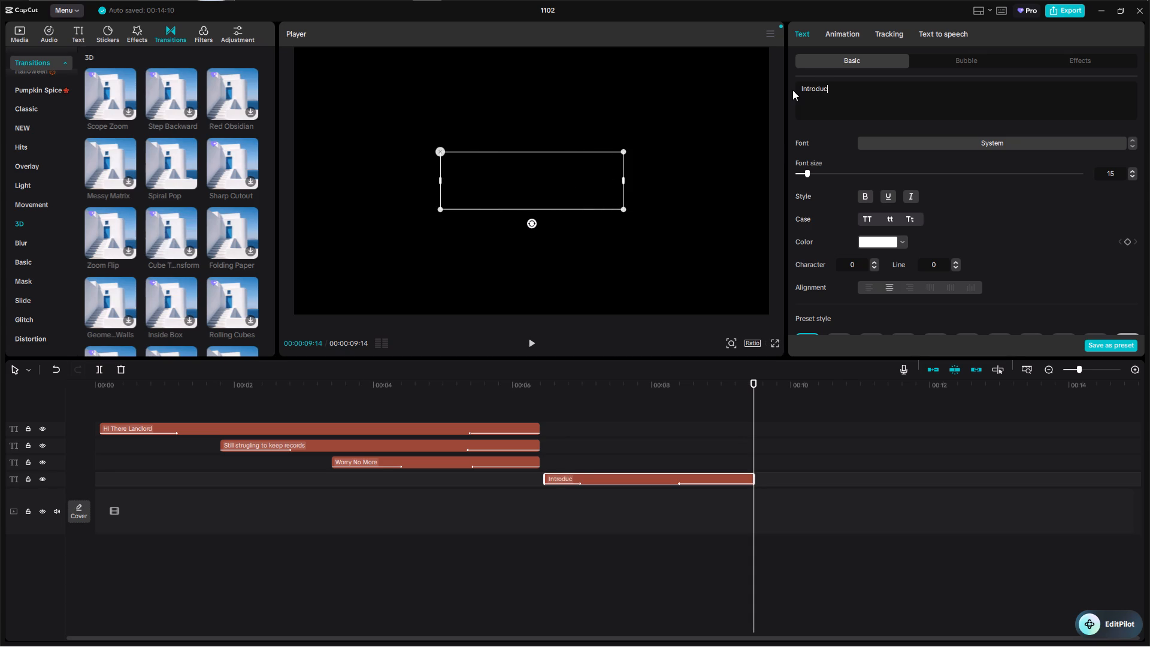
text(yi)
key(BackSpace)
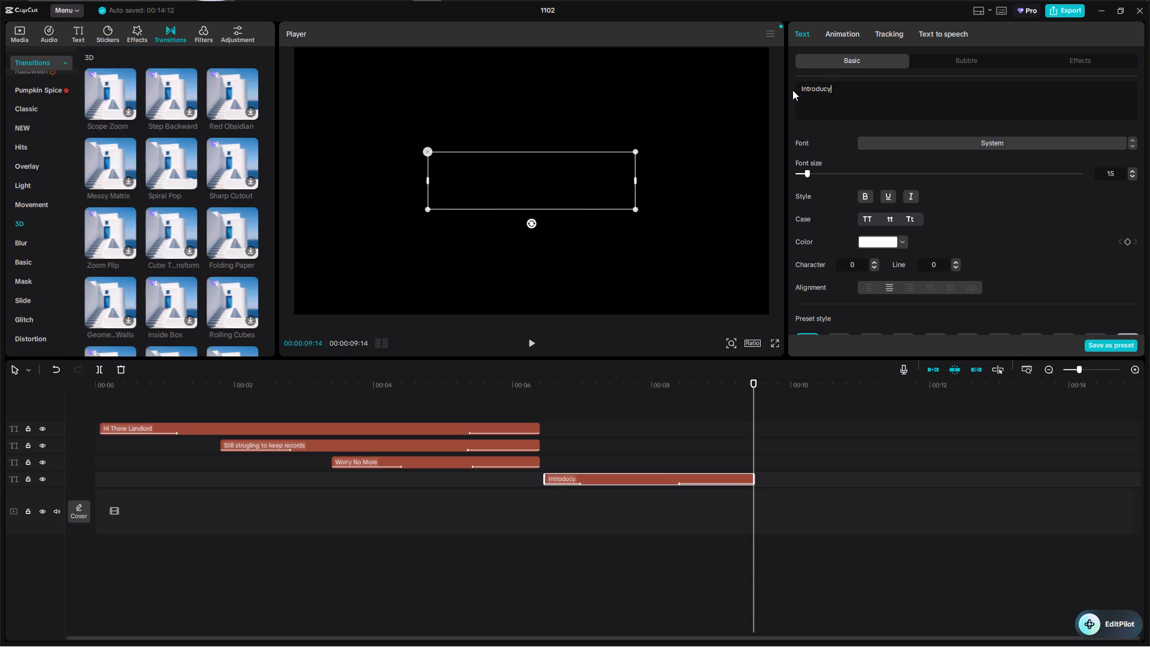
key(BackSpace)
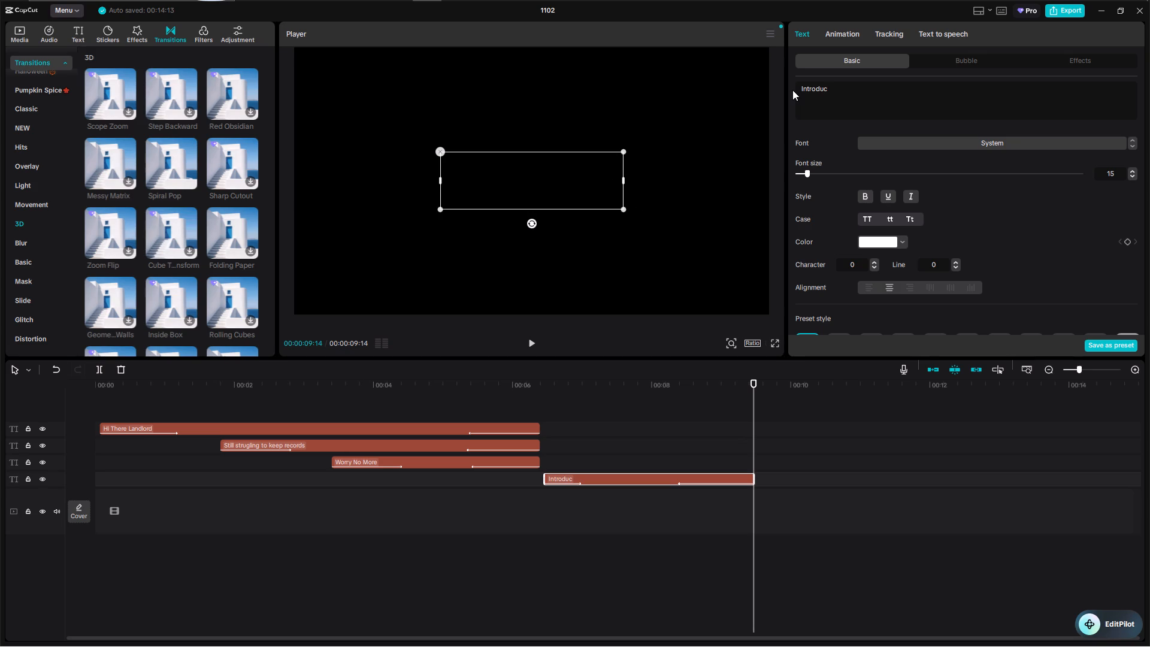
text(ing)
key(space)
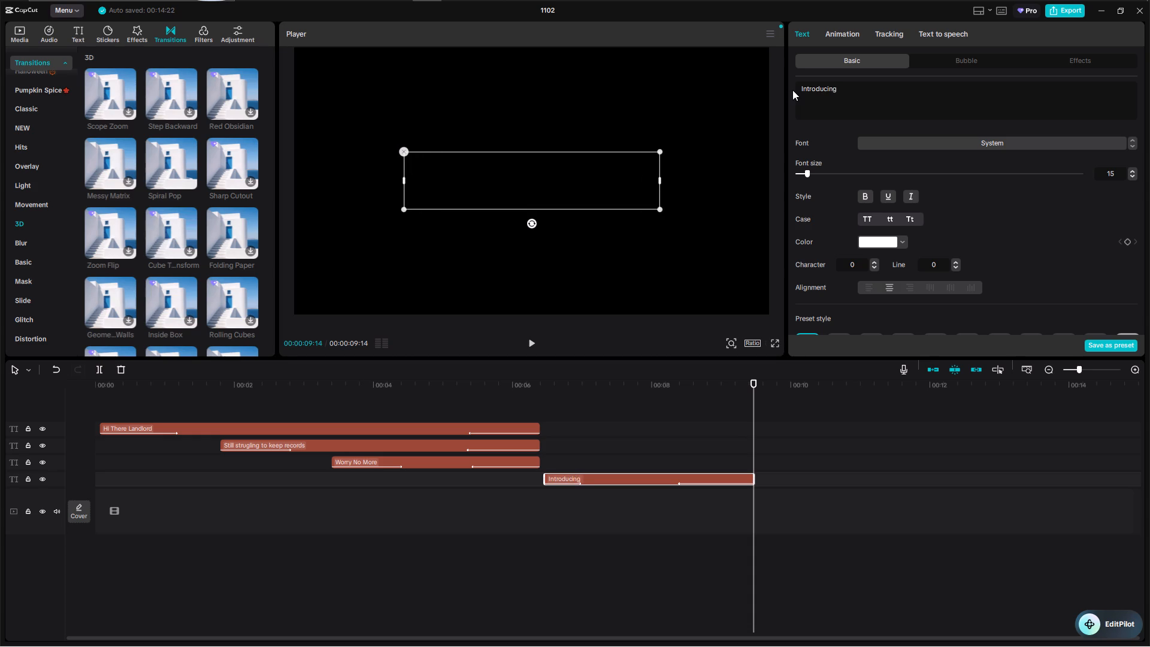
text(Te)
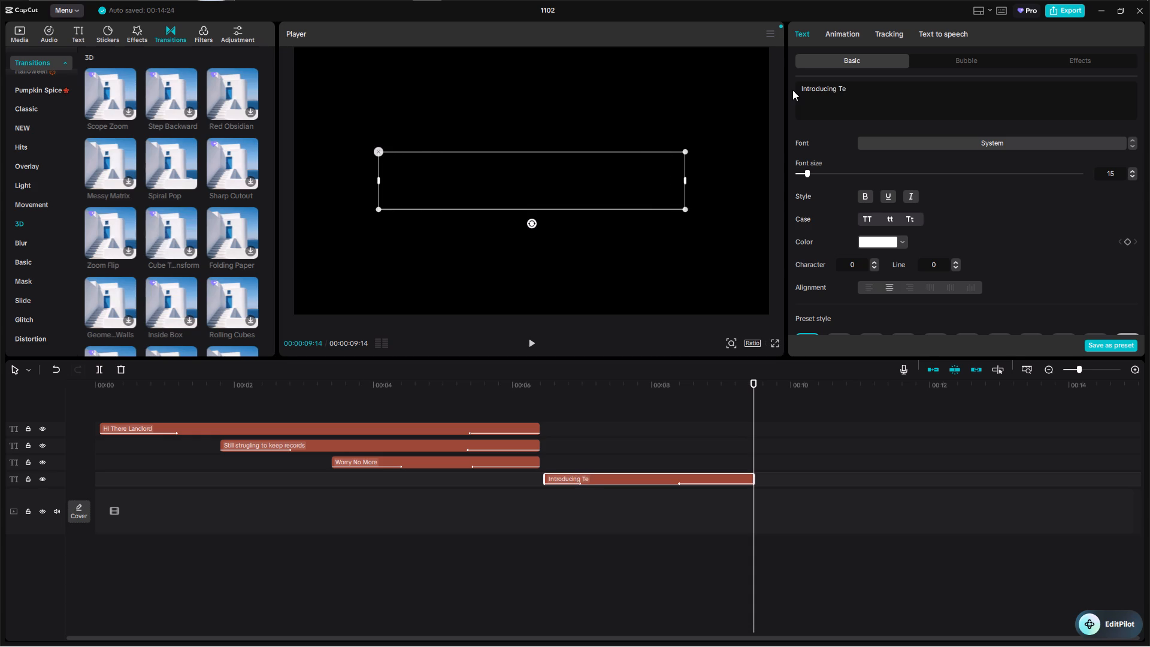
key(n)
text(Ne)
key(x)
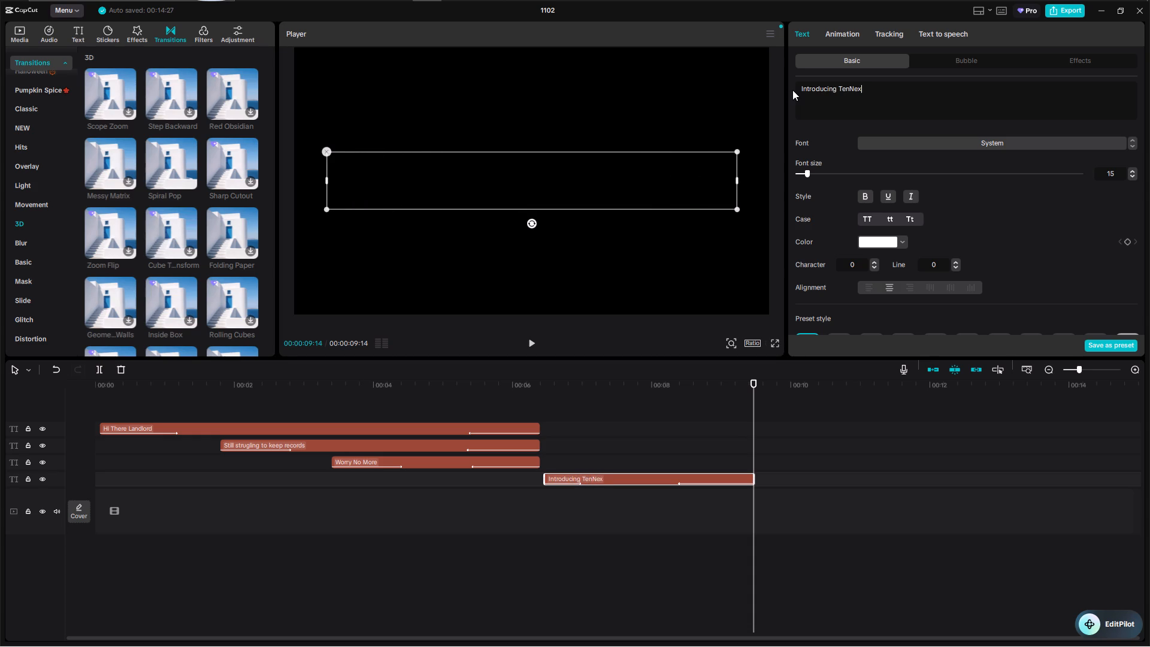
click(583, 271)
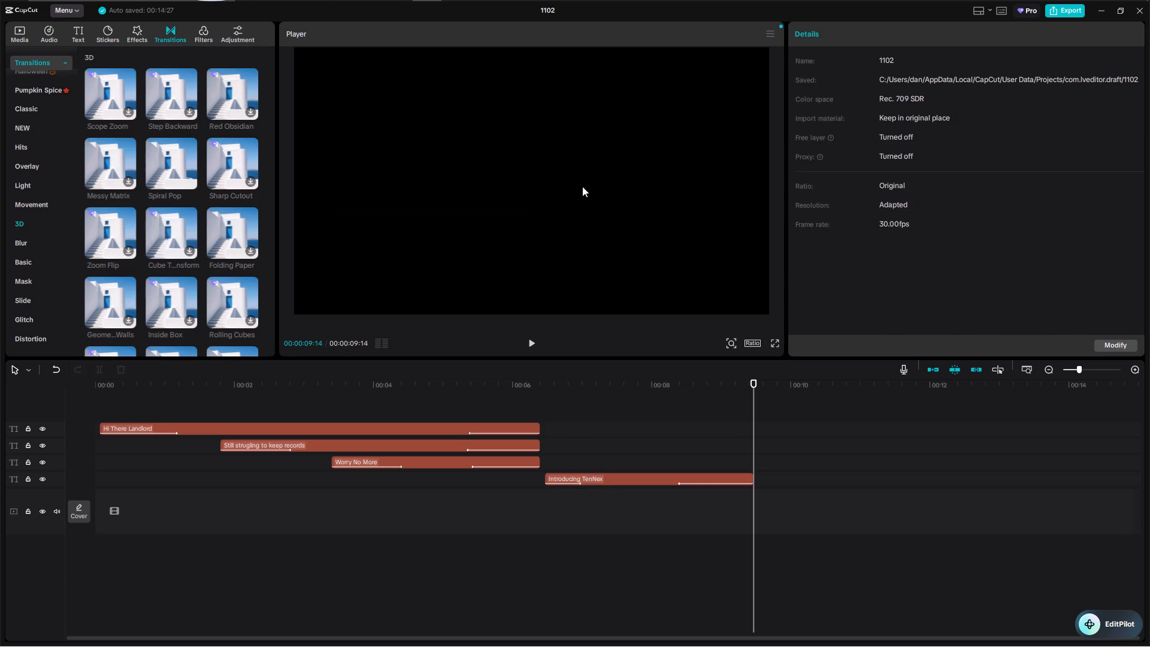
Change the "Introducing TenNex" text colour to a very pale off-white.
click(582, 186)
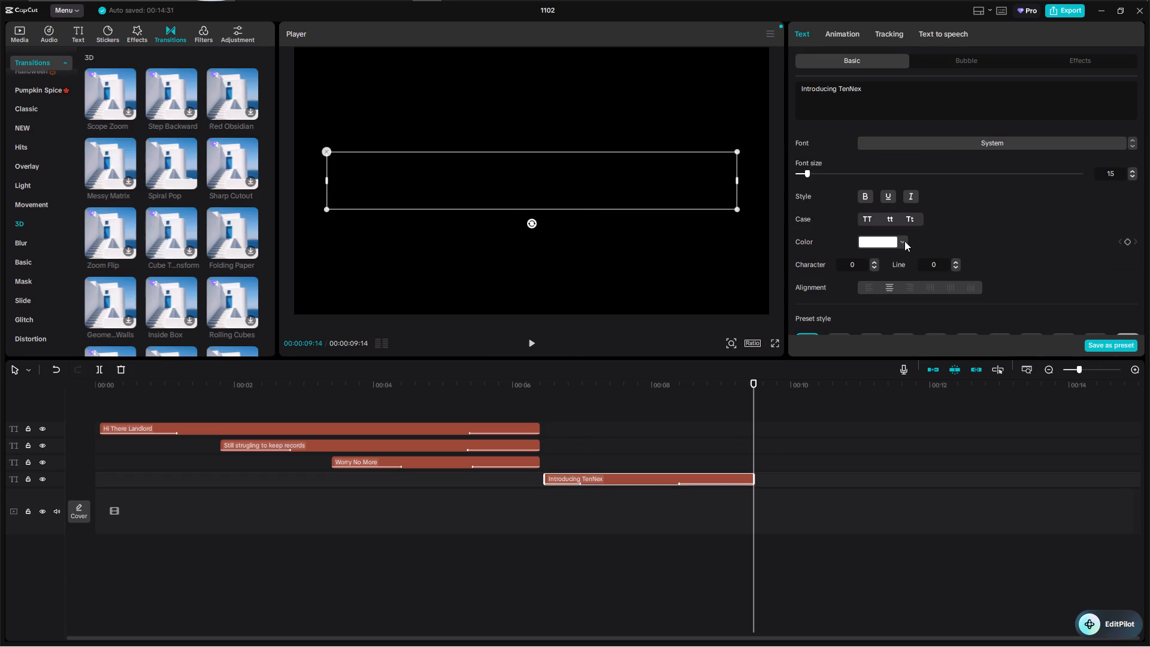
click(904, 241)
click(903, 265)
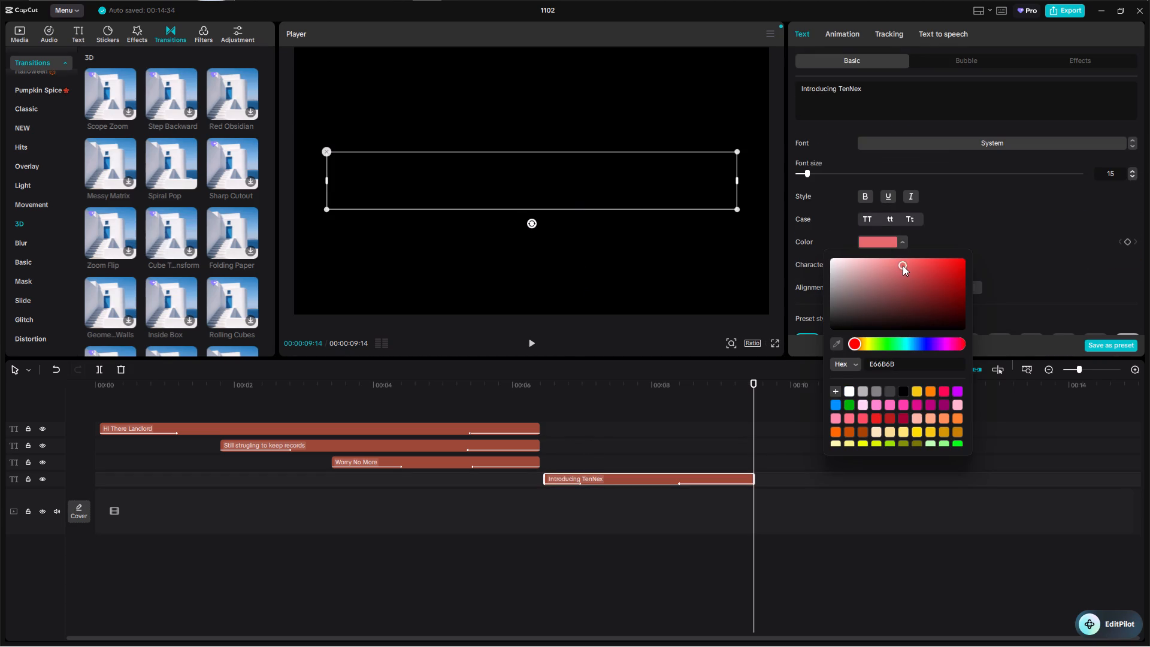
click(833, 264)
click(637, 255)
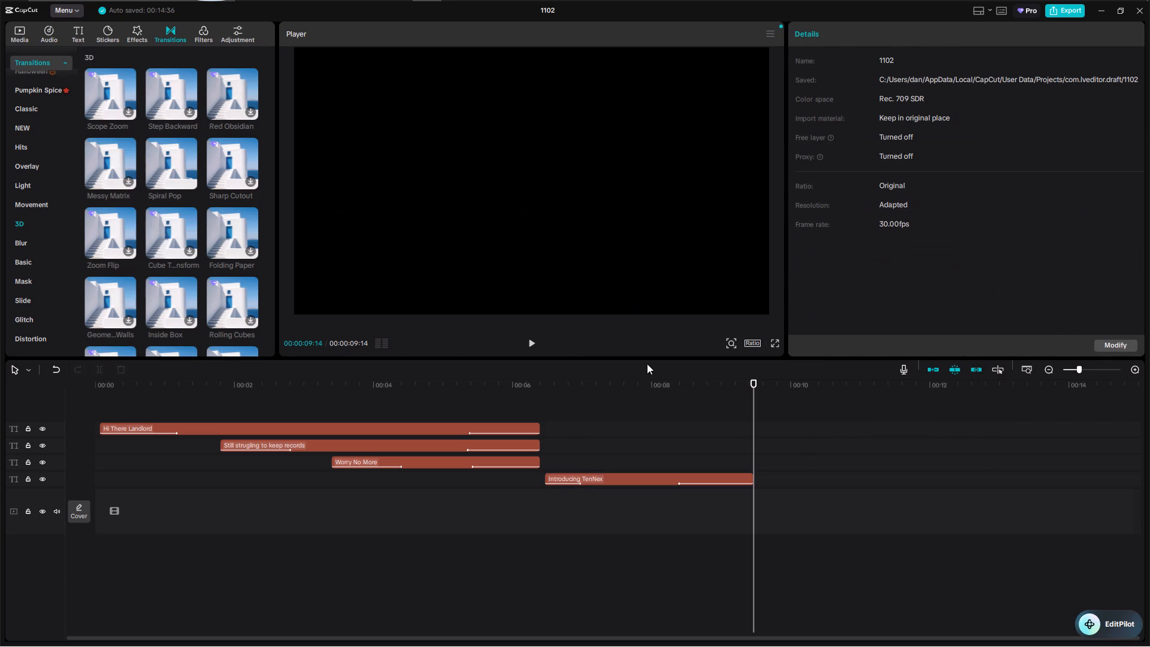
Move the "Introducing TenNex" text down to just below the middle of the frame, keeping it horizontally centred.
drag(757, 381, 576, 392)
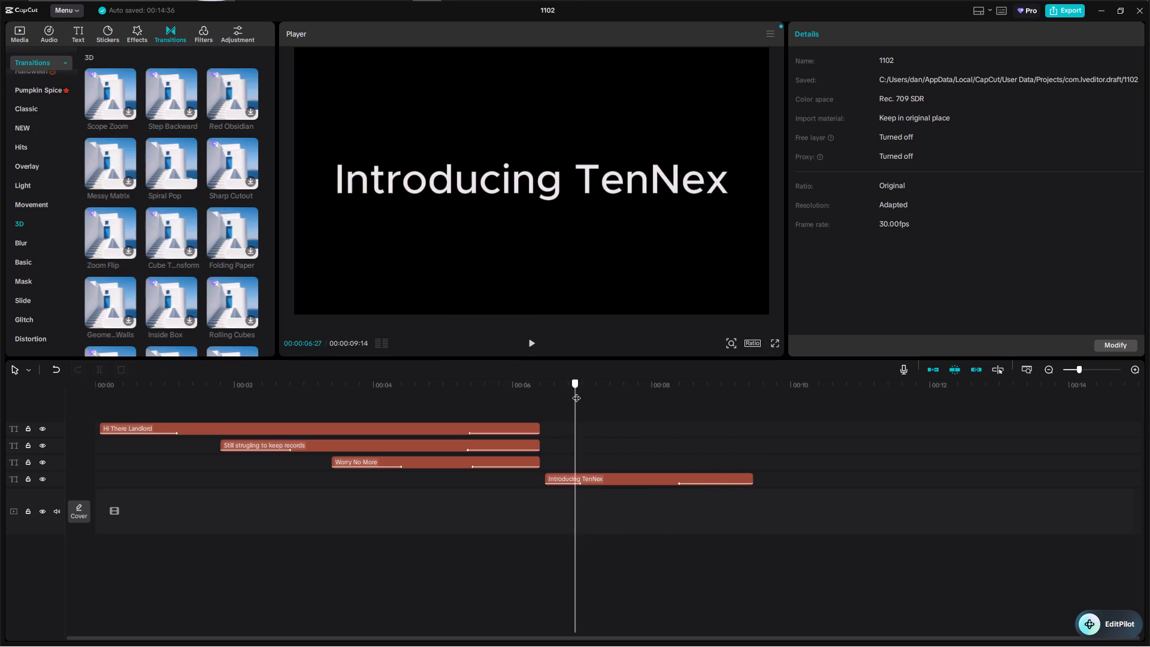
drag(576, 392, 551, 391)
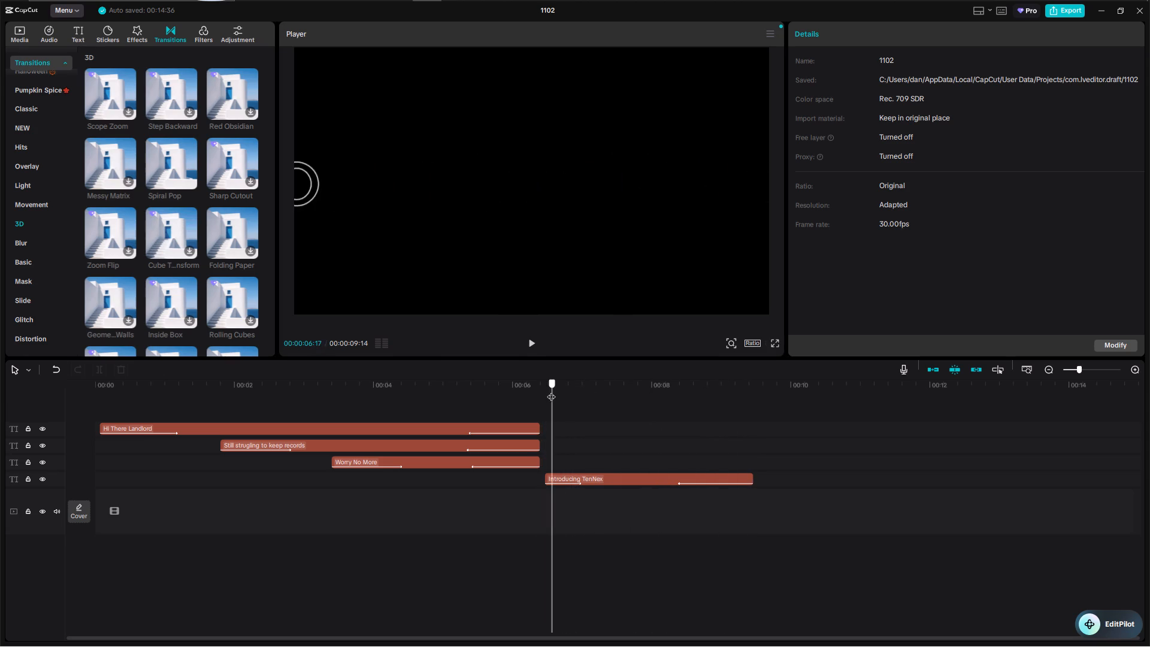
drag(551, 391, 585, 392)
click(591, 476)
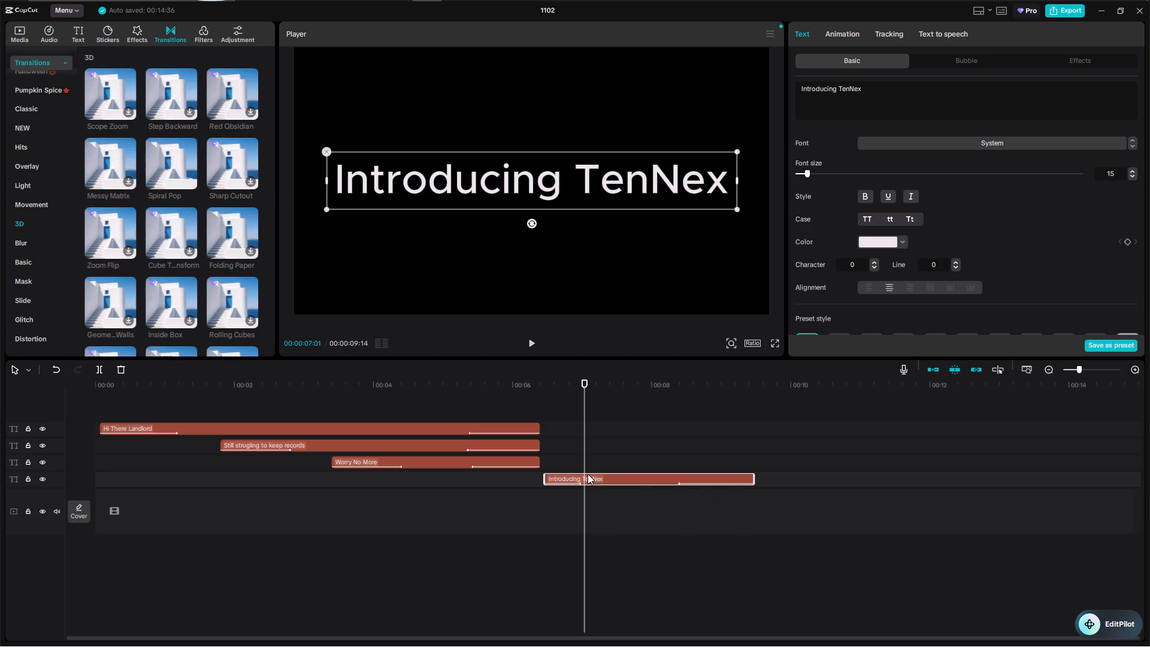
drag(489, 164, 491, 191)
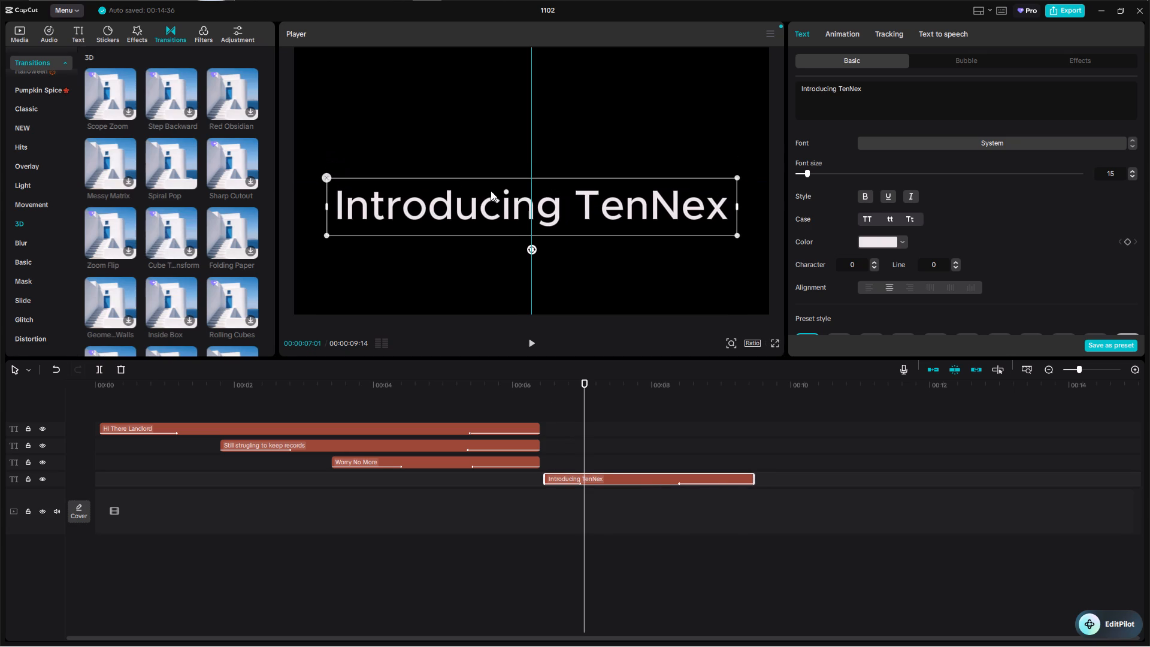
drag(491, 191, 488, 207)
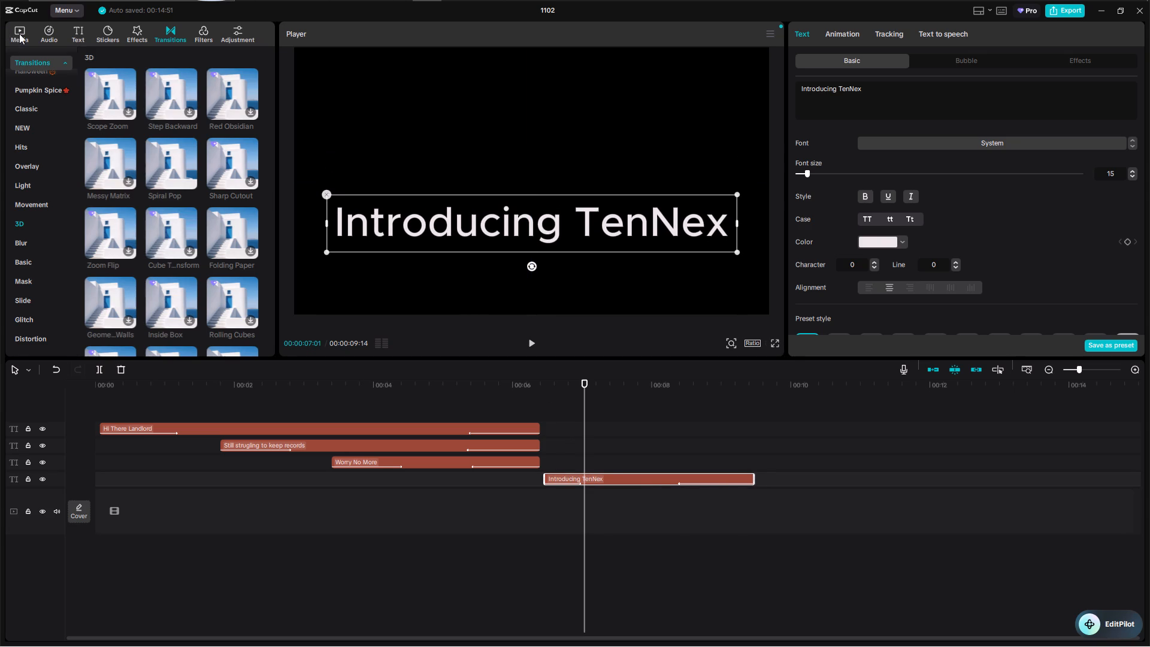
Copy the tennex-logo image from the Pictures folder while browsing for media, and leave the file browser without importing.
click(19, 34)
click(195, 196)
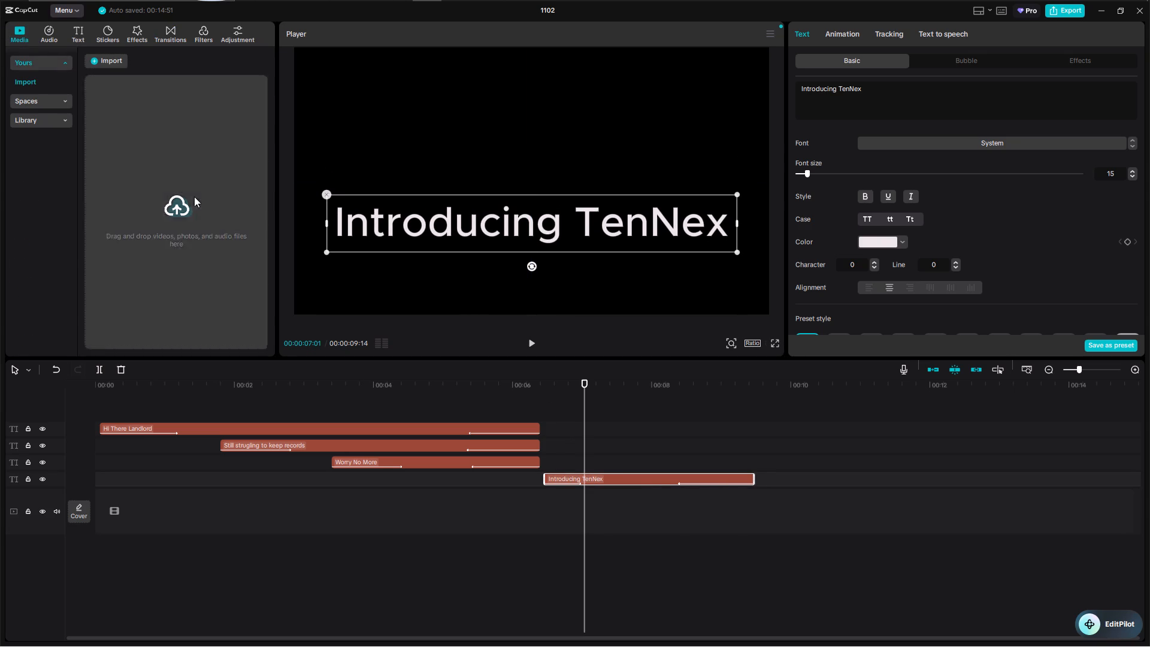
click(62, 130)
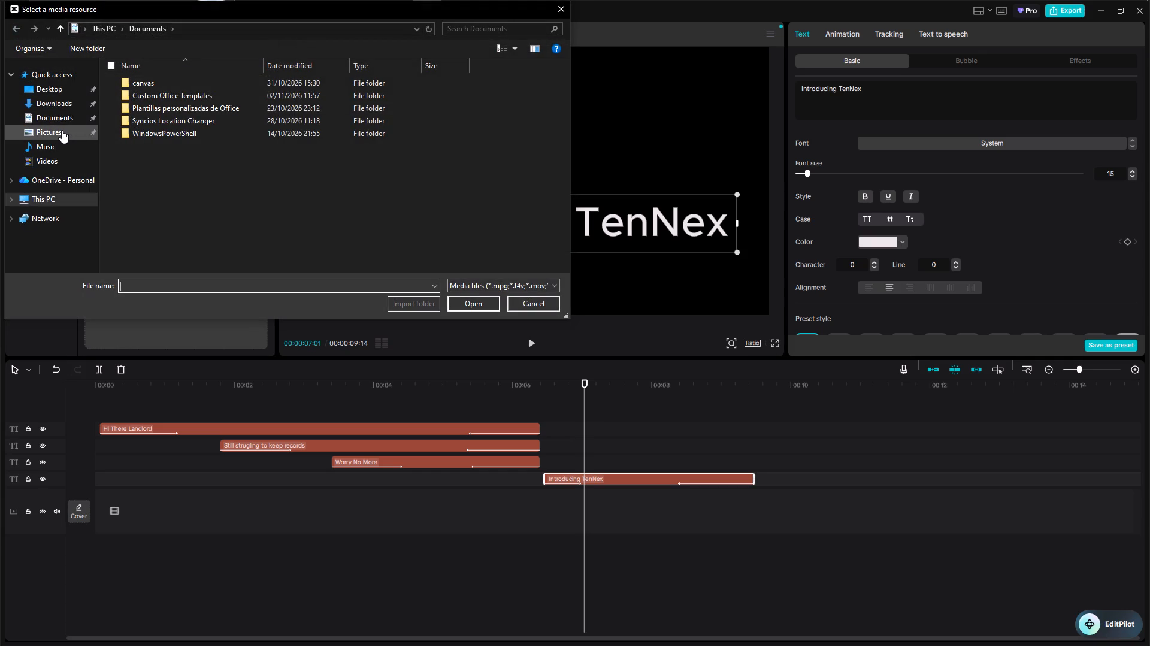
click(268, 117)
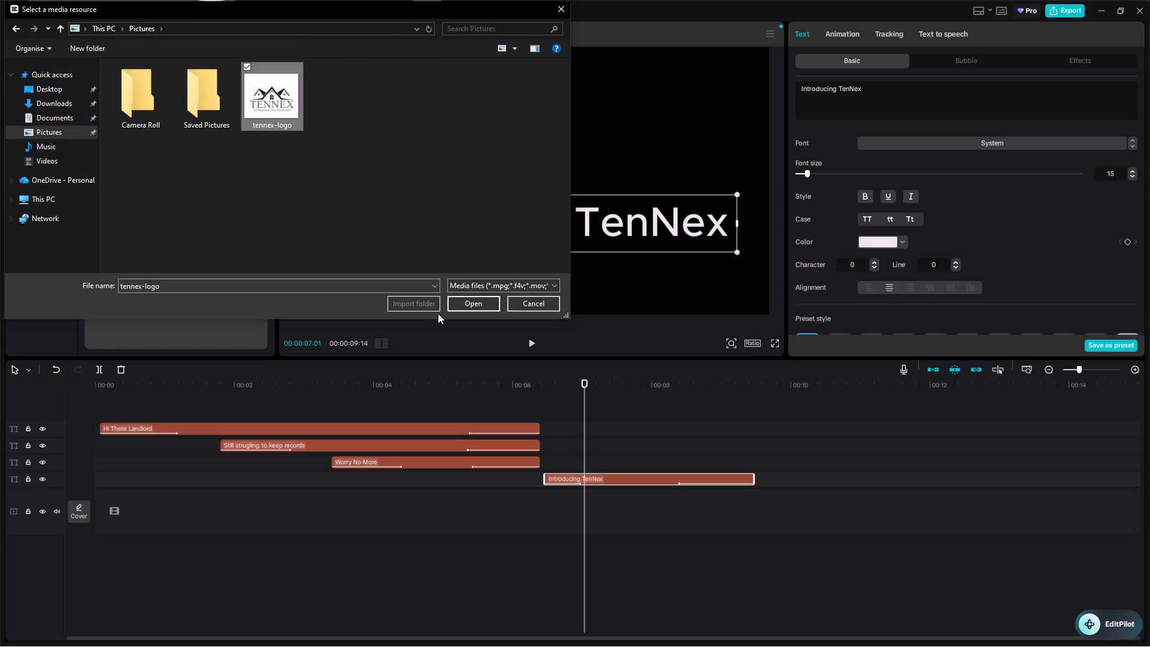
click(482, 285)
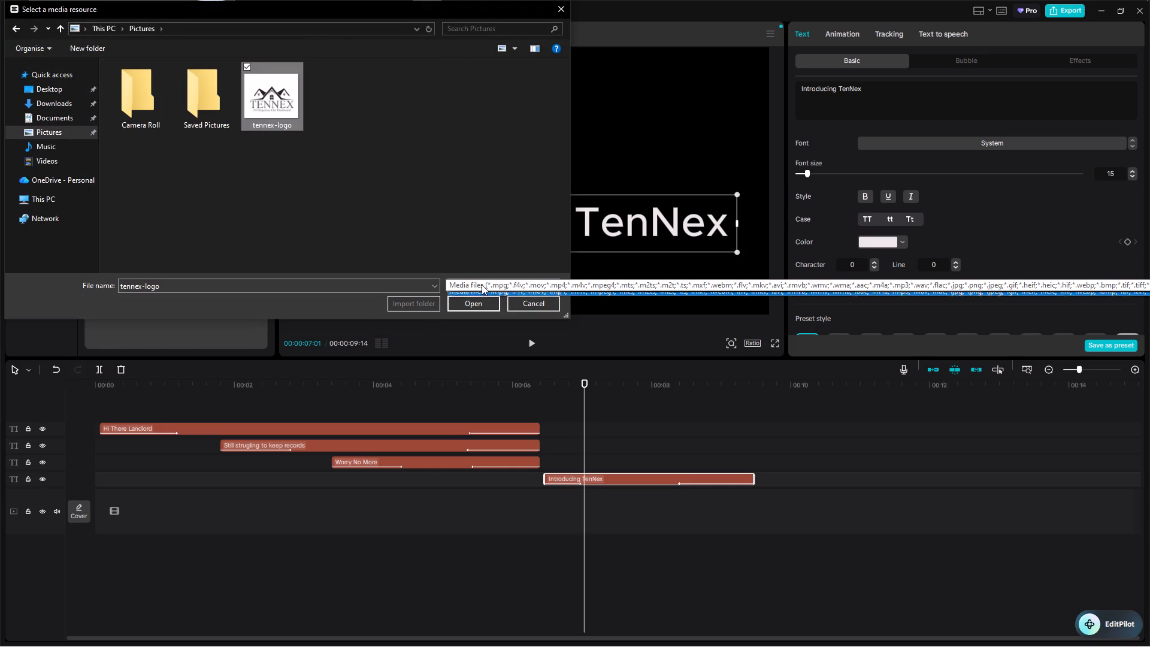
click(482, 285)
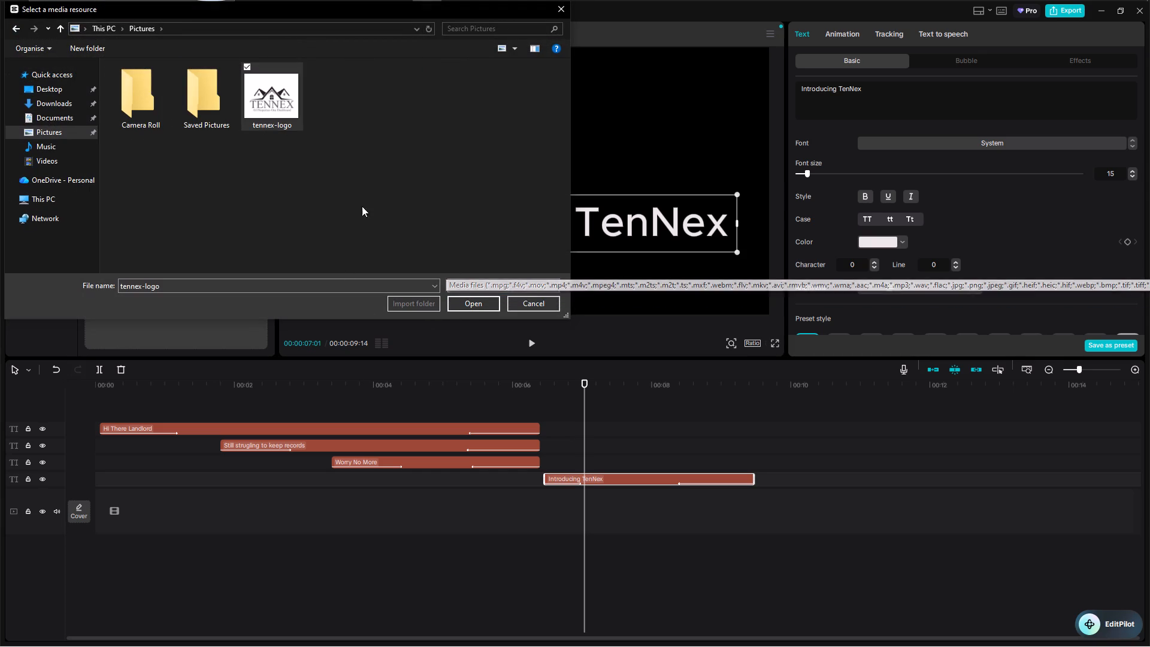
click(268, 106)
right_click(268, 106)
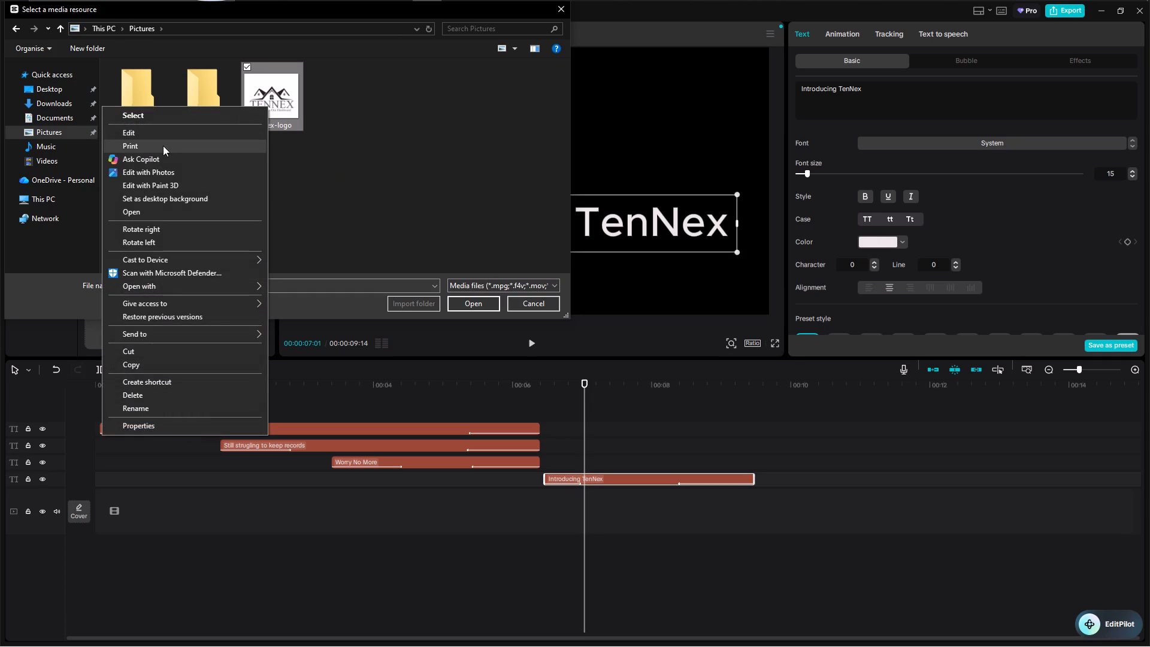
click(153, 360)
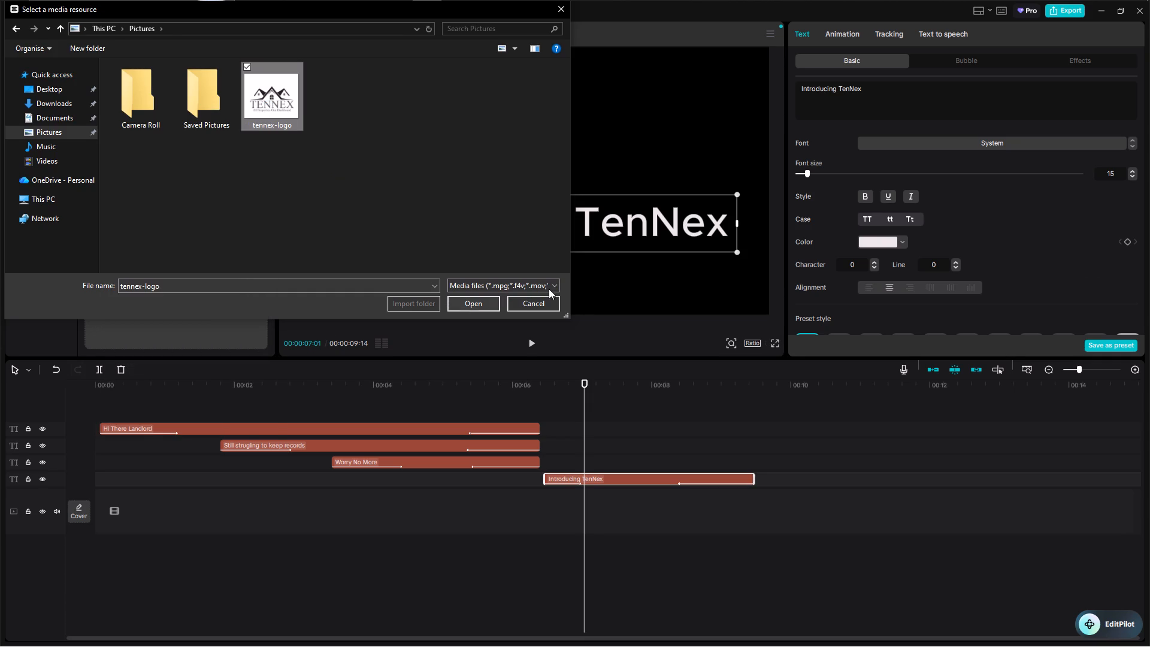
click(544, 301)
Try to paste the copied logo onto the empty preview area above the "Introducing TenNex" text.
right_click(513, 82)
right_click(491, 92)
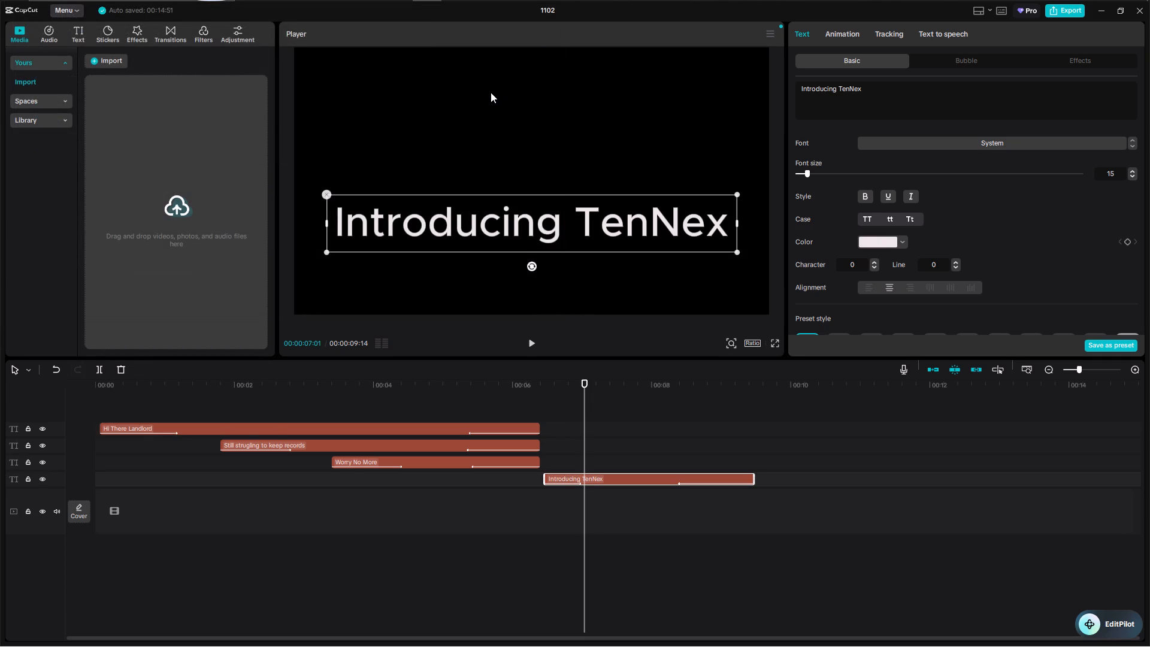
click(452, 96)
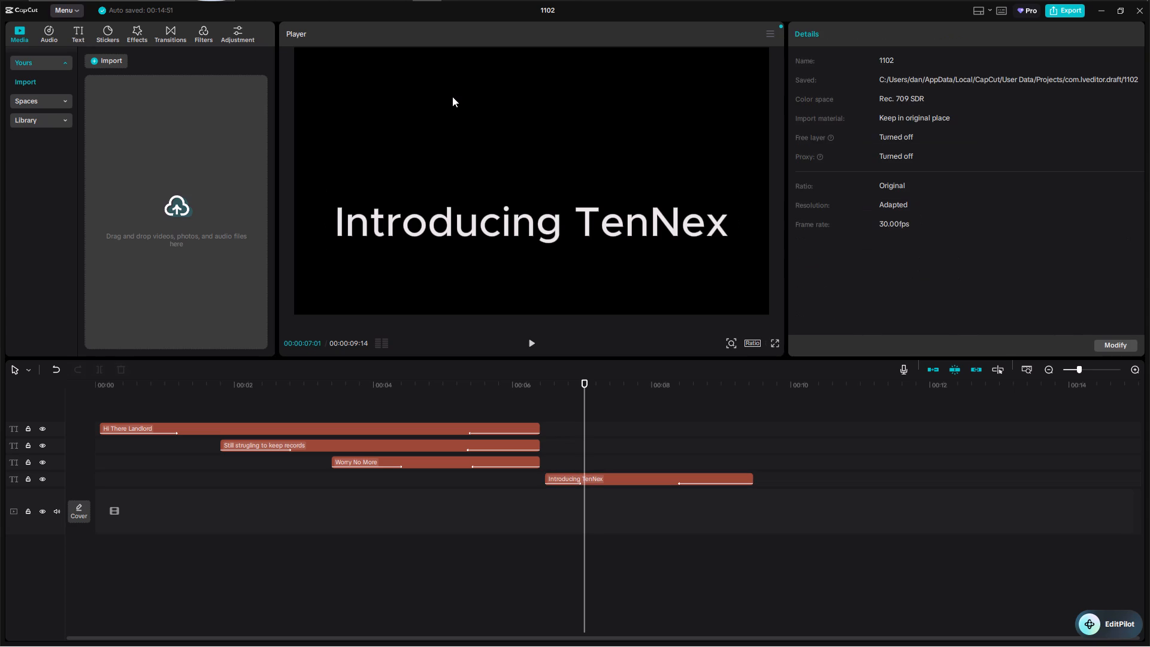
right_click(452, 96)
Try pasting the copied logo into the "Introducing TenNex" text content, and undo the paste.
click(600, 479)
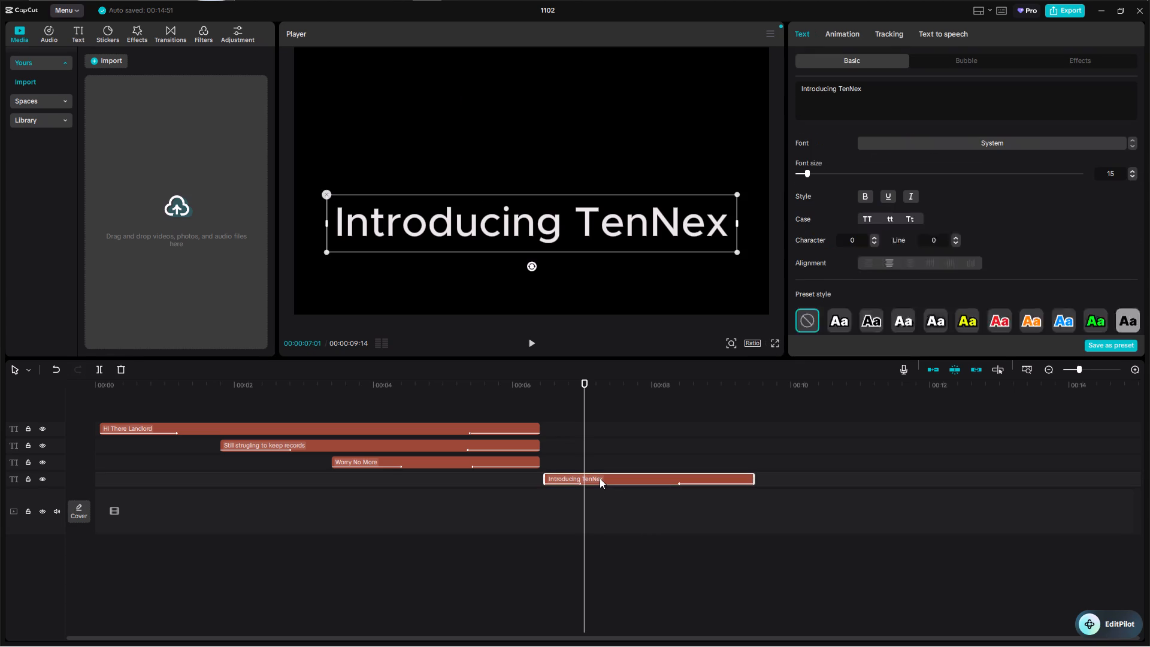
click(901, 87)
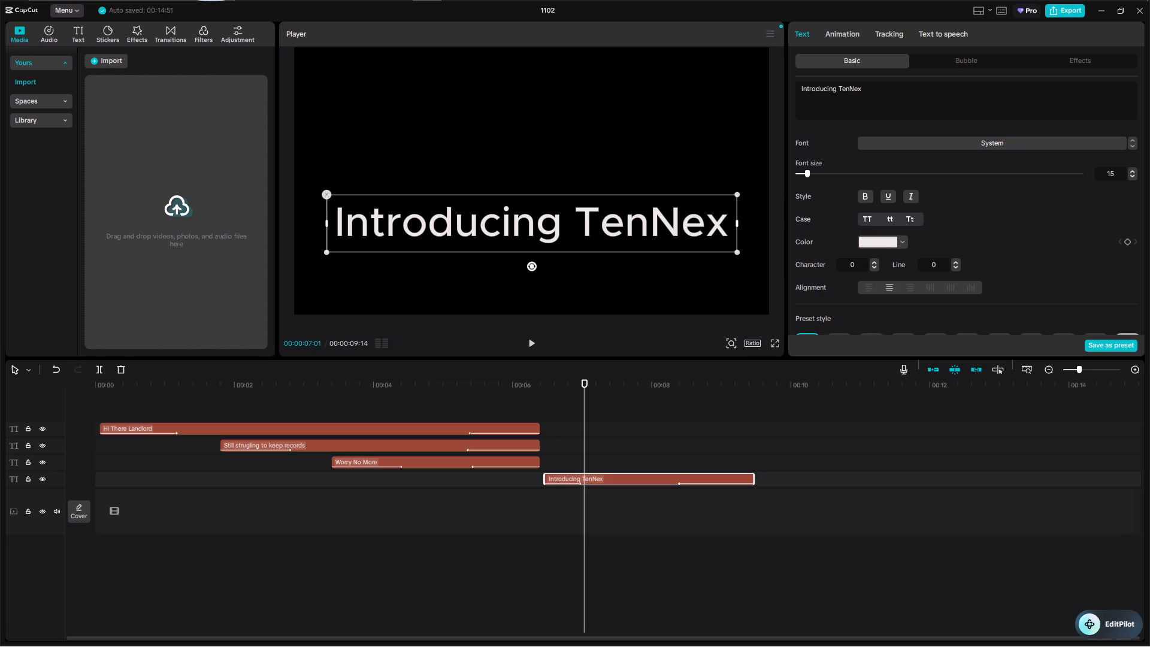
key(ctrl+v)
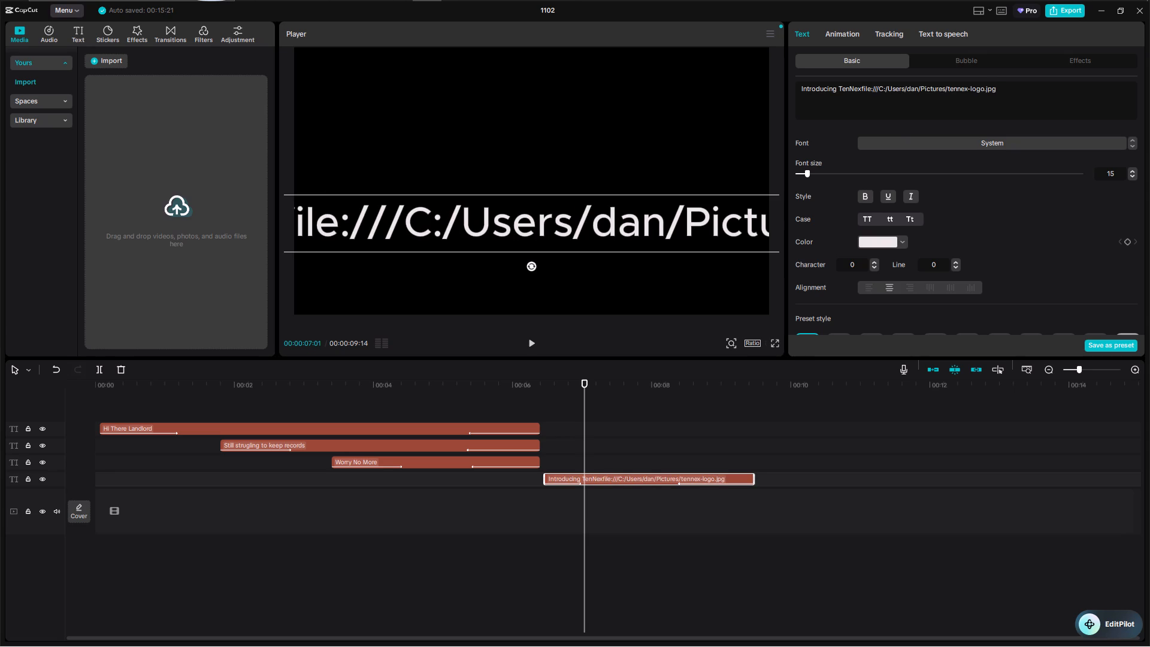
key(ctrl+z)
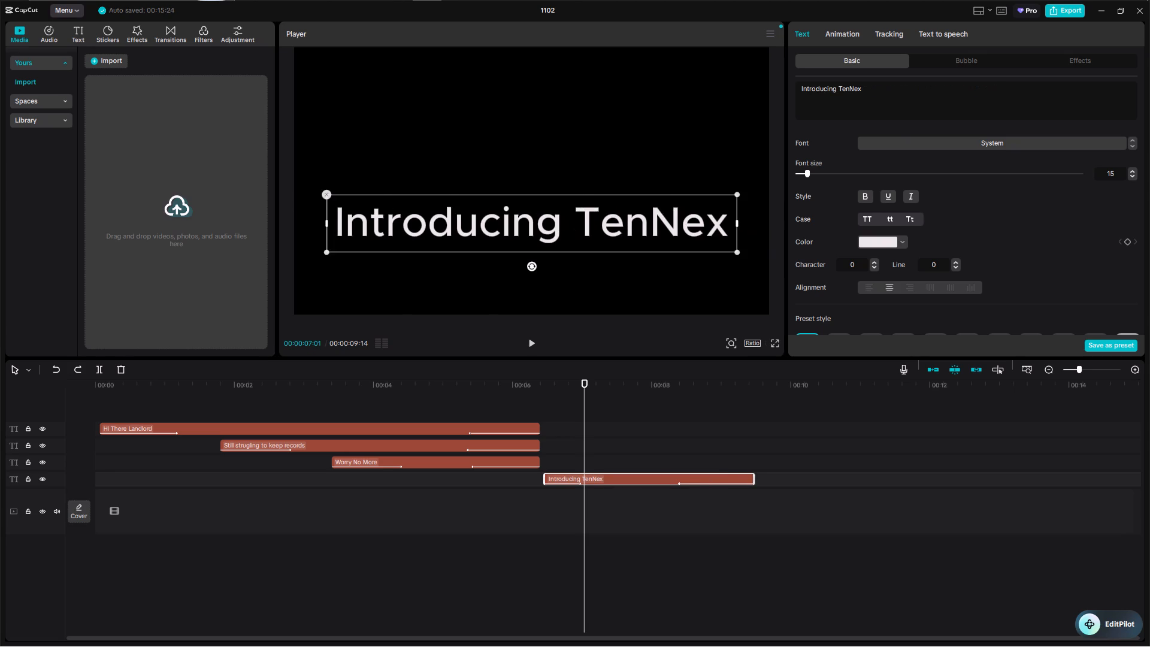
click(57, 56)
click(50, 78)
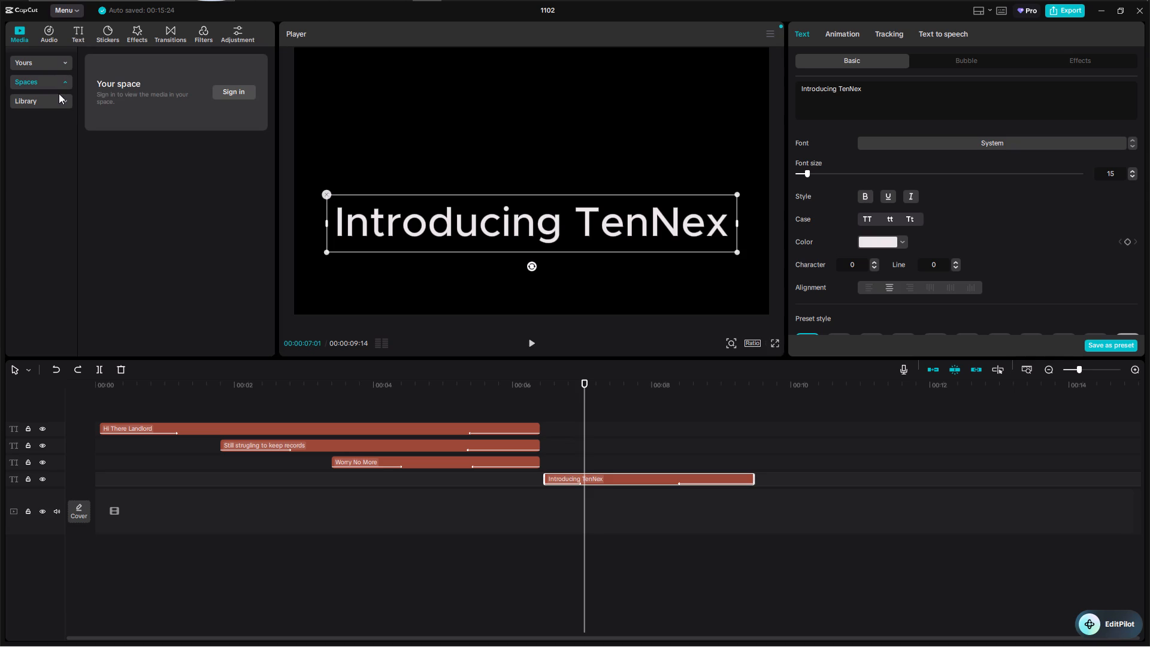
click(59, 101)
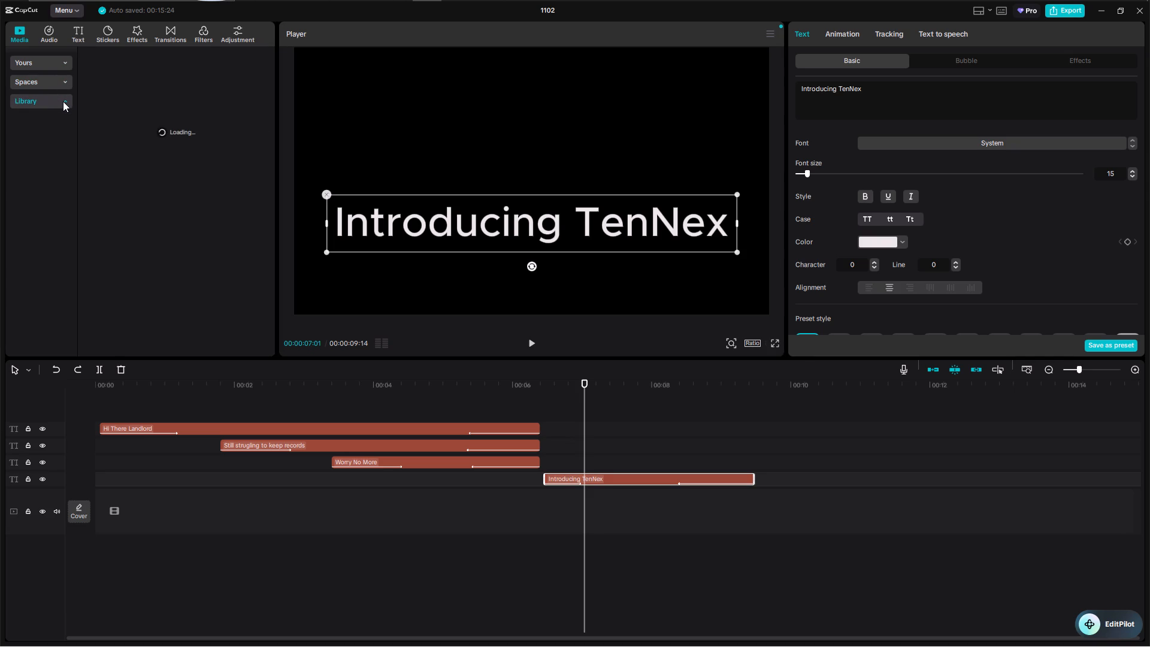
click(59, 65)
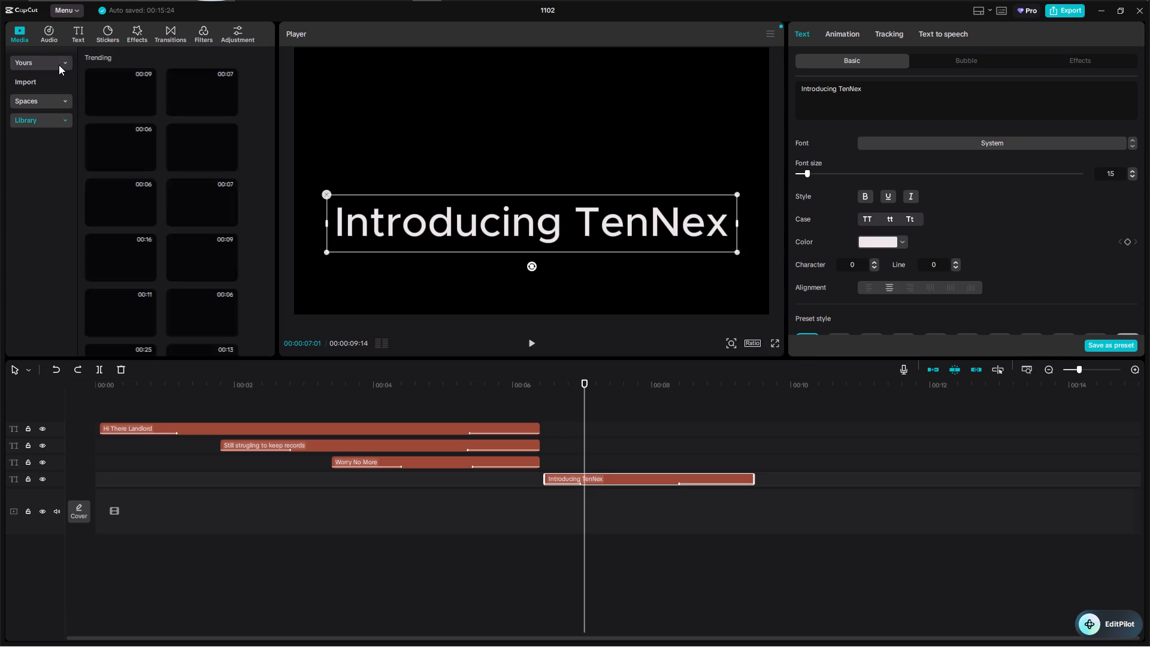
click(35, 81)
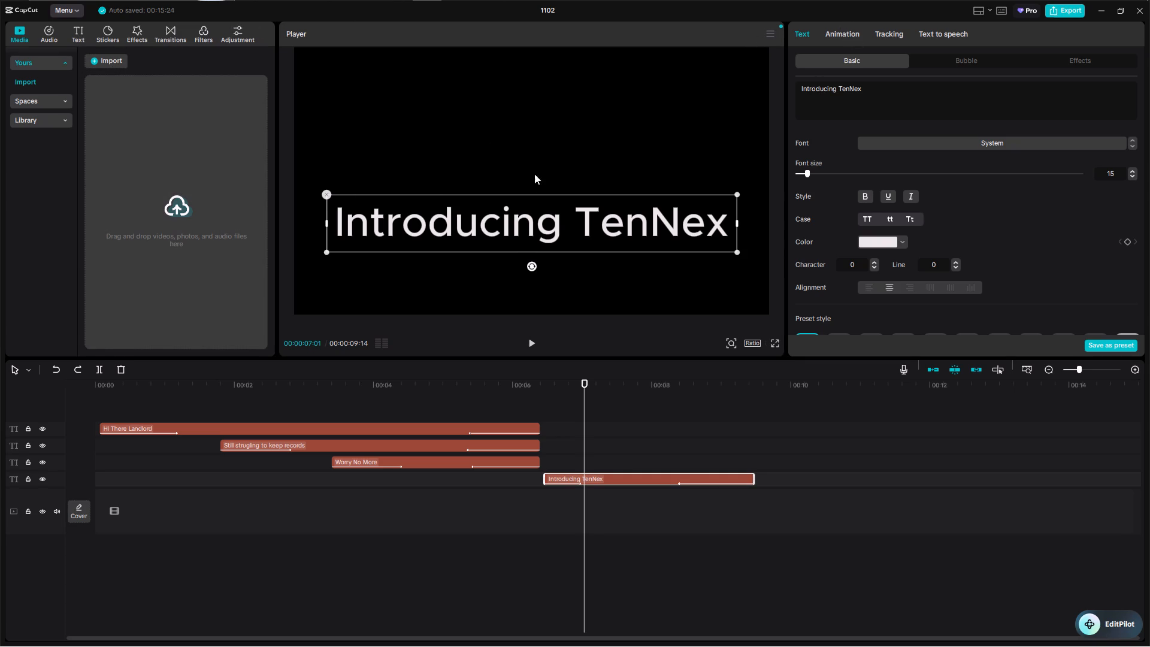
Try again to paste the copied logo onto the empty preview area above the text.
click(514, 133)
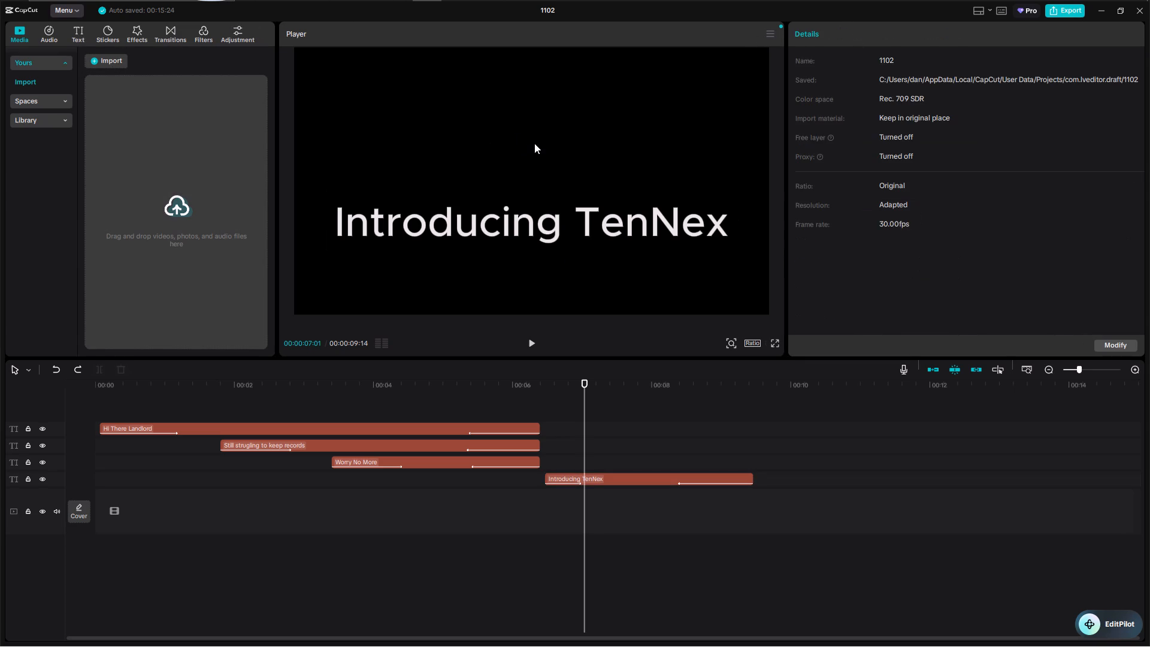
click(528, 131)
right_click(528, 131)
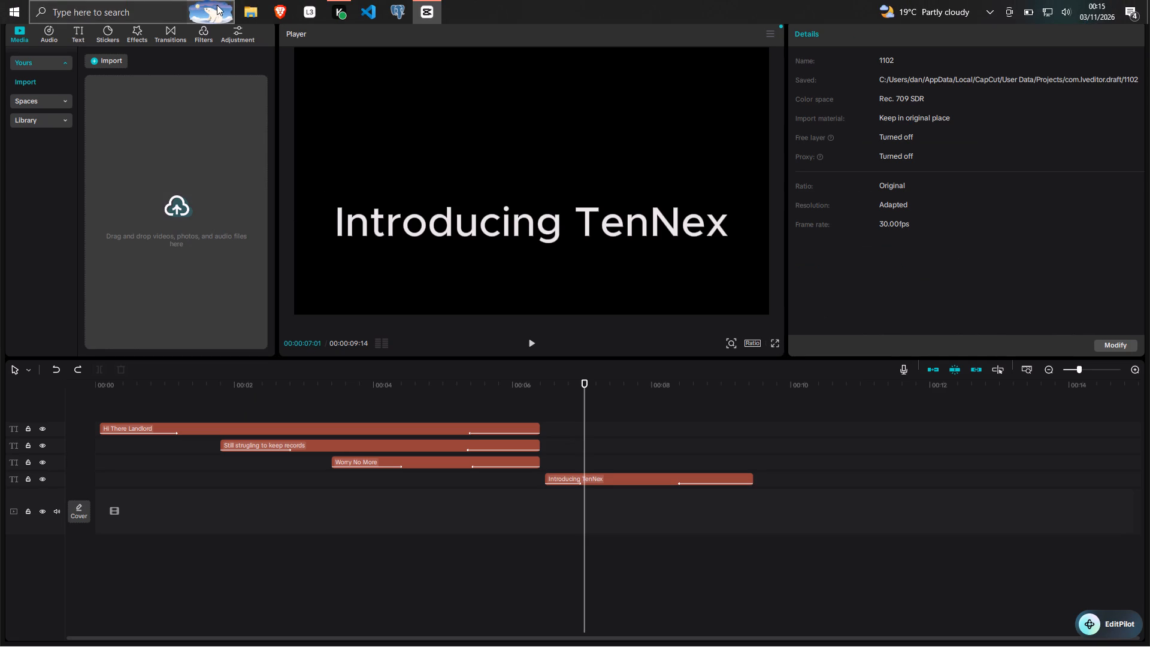
Switch to File Explorer and bring tennex-logo from the Pictures folder into CapCut's media library.
click(253, 13)
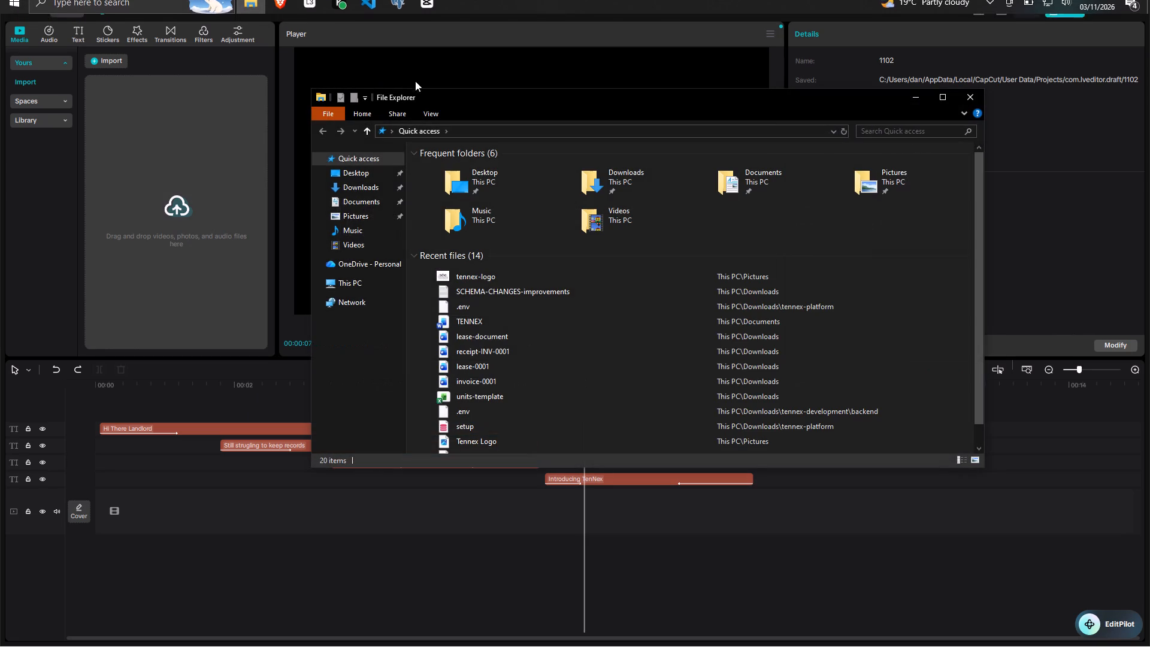
click(361, 210)
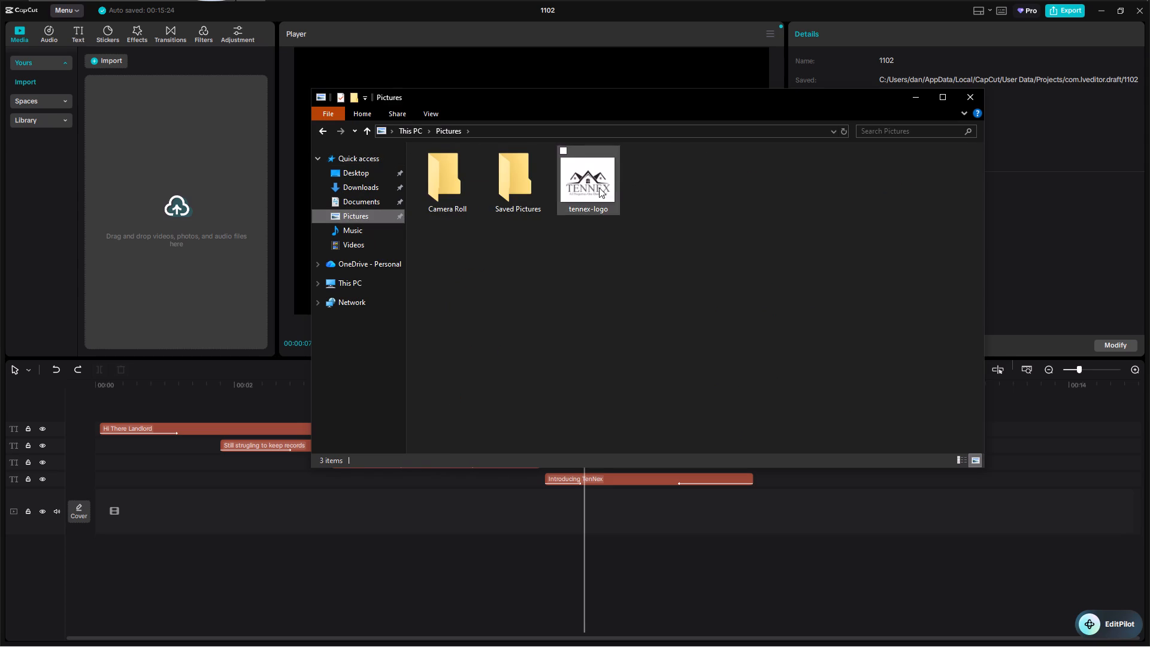
drag(585, 189, 180, 220)
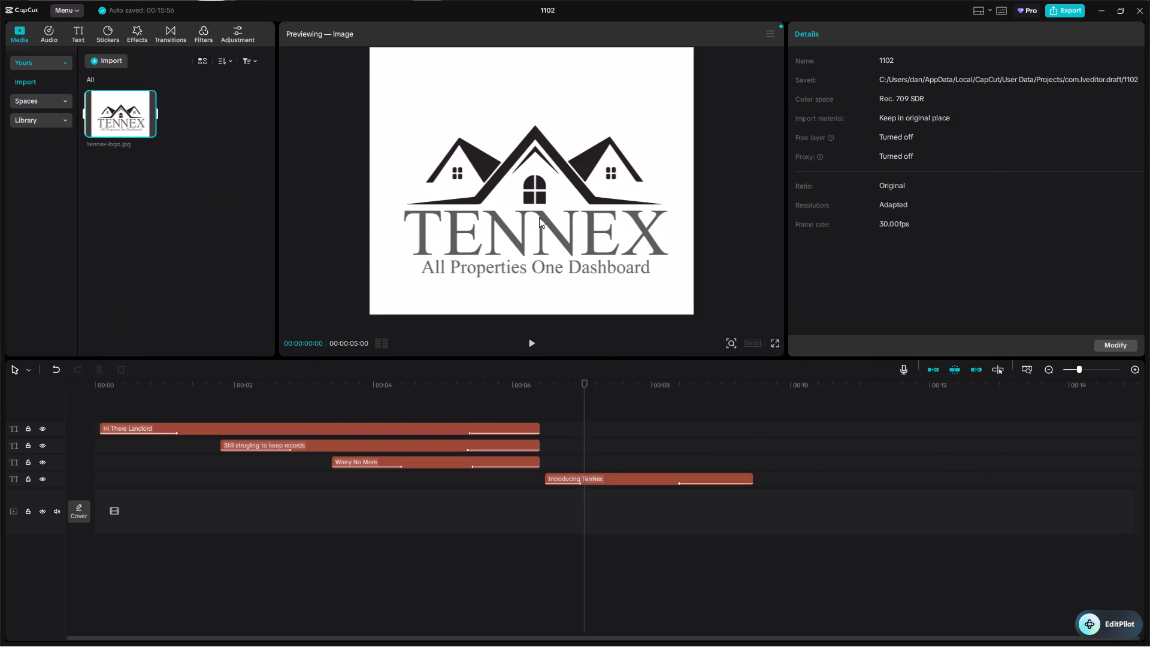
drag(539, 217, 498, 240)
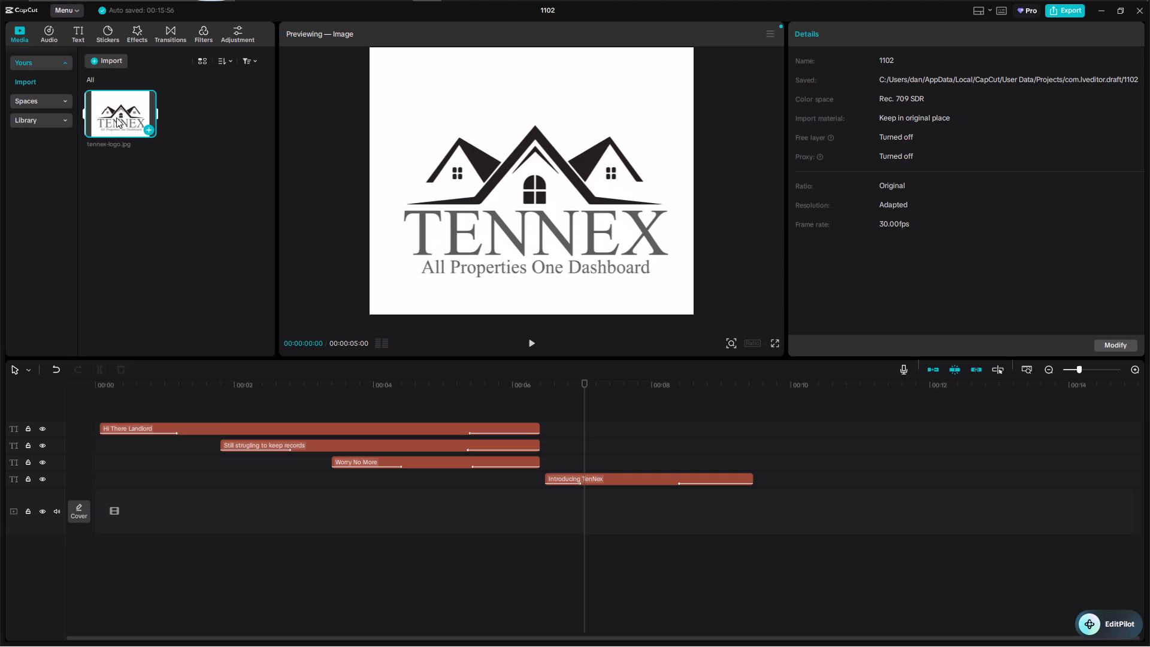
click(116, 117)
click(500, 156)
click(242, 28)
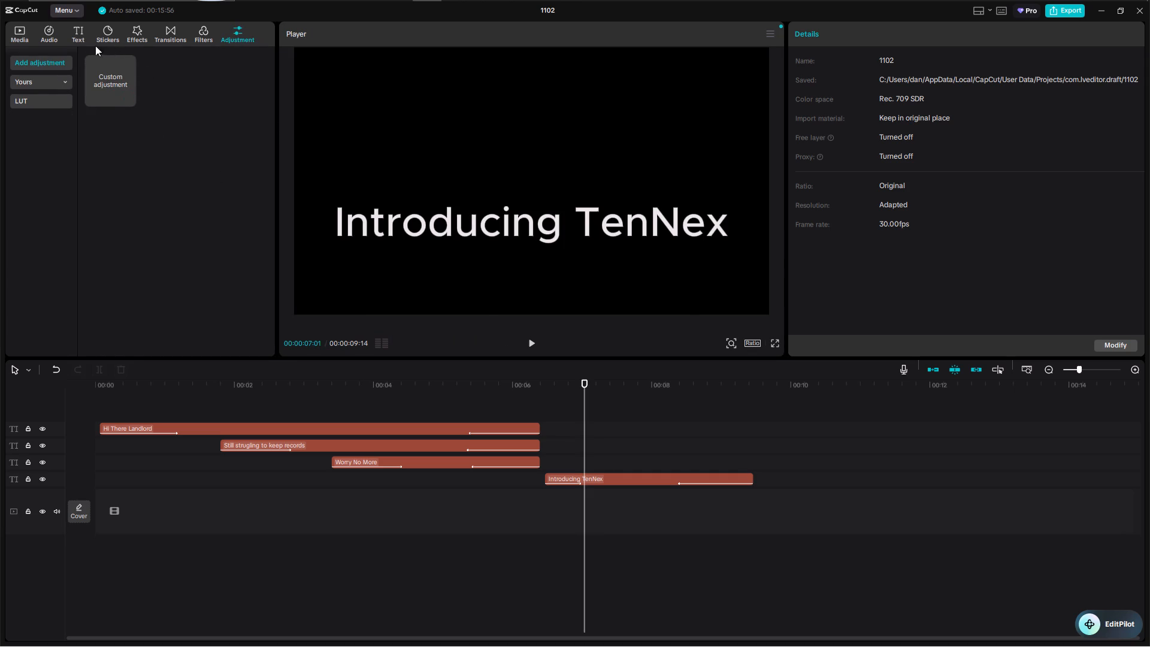
Add the tennex-logo.jpg image from the media library to the main video track.
click(24, 35)
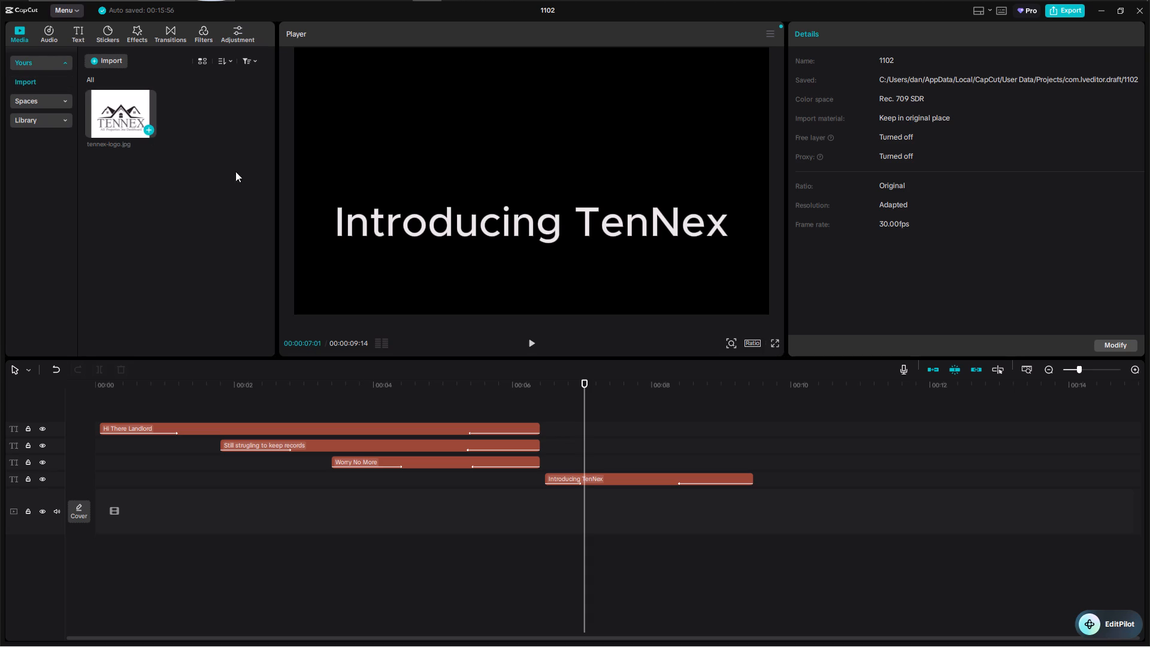
drag(626, 486, 610, 485)
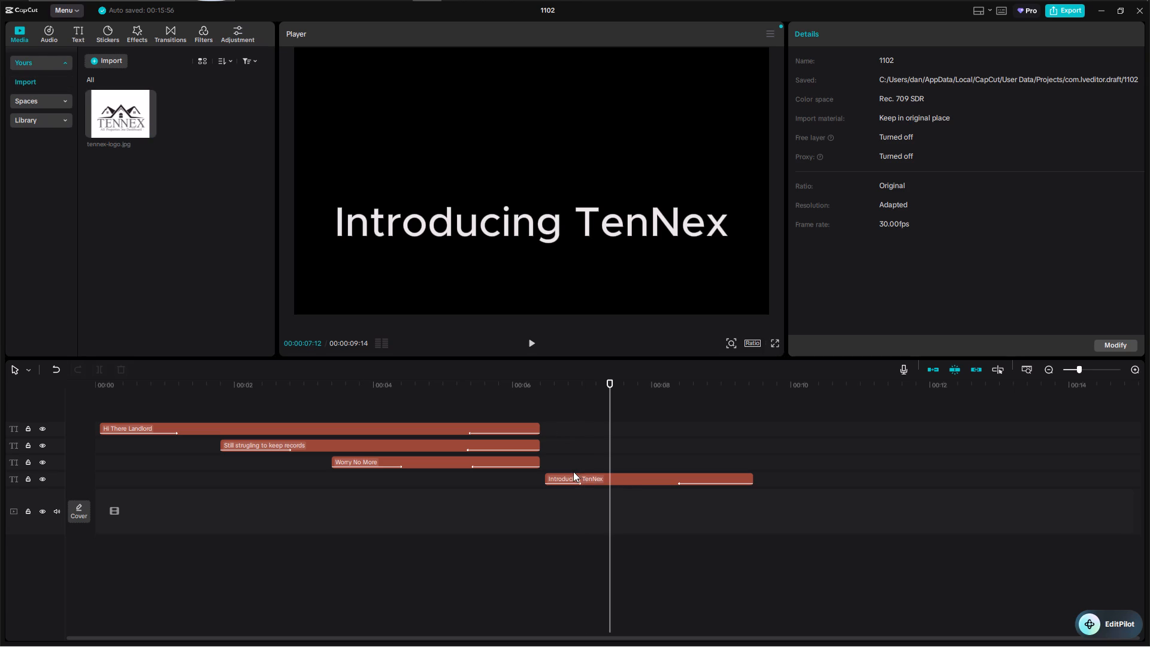
click(570, 479)
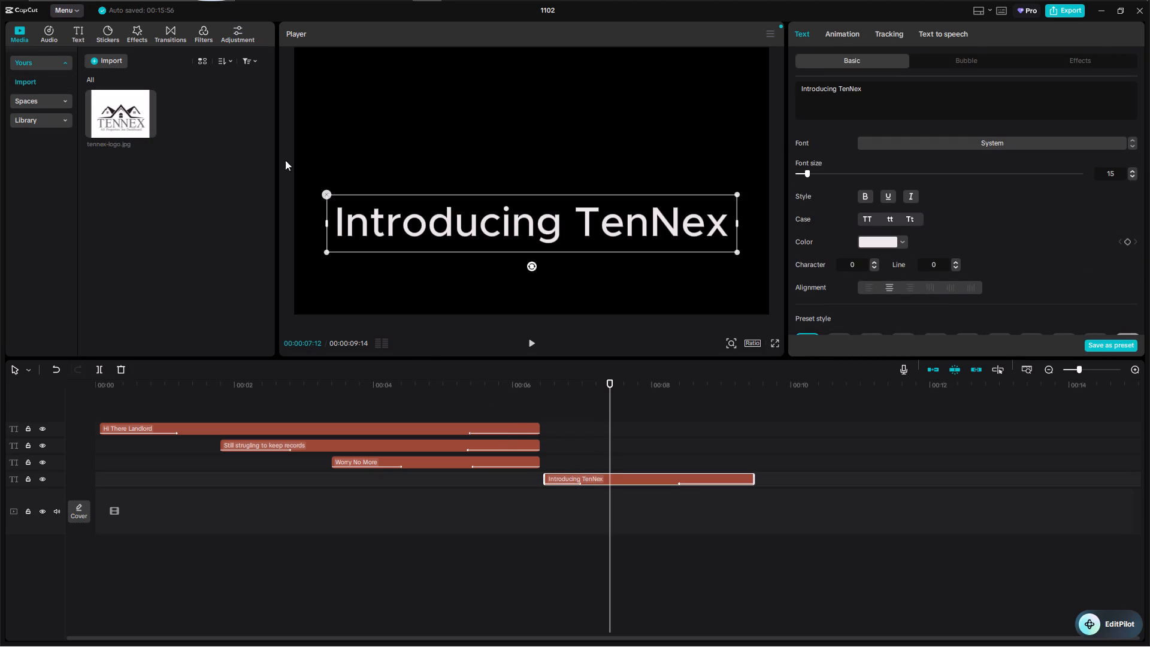
drag(105, 117, 550, 493)
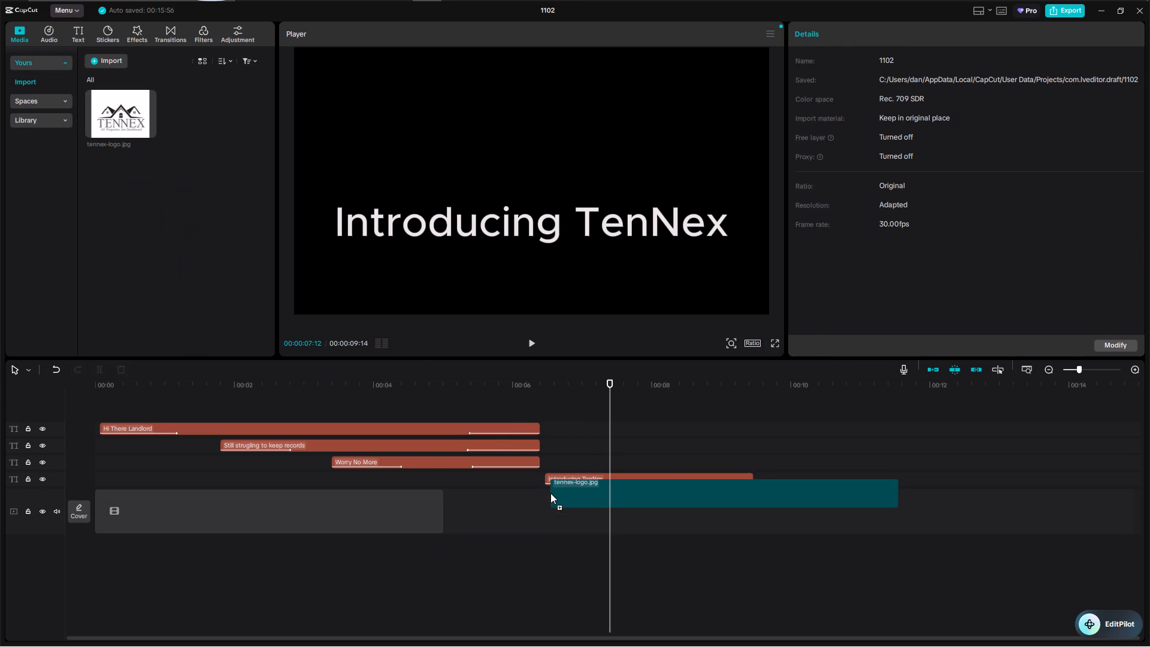
drag(550, 493, 543, 499)
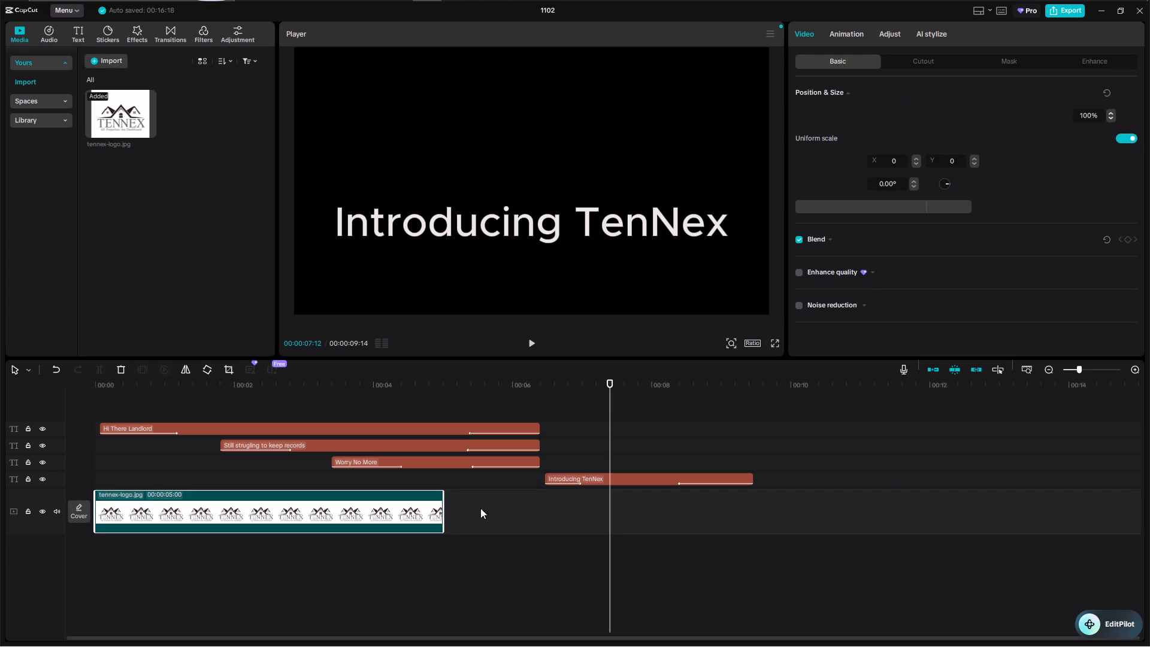
Shorten the tennex-logo.jpg clip to about 1 second and move it to a separate track above the main one, starting near 4.9 seconds.
drag(316, 516, 413, 523)
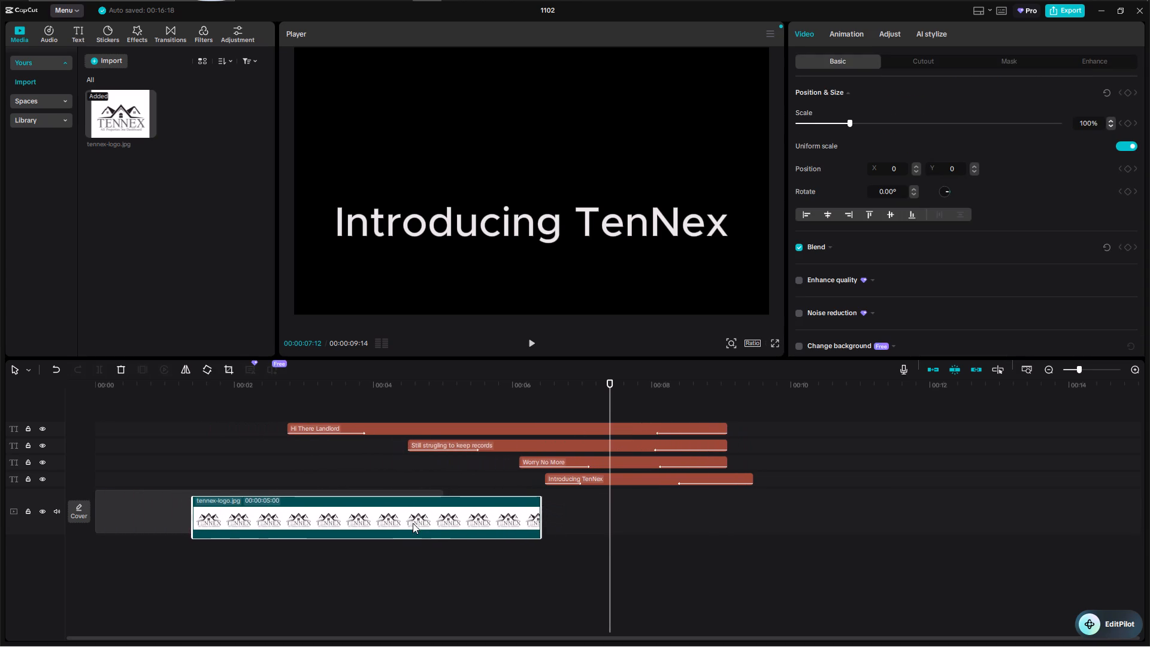
drag(413, 523, 280, 513)
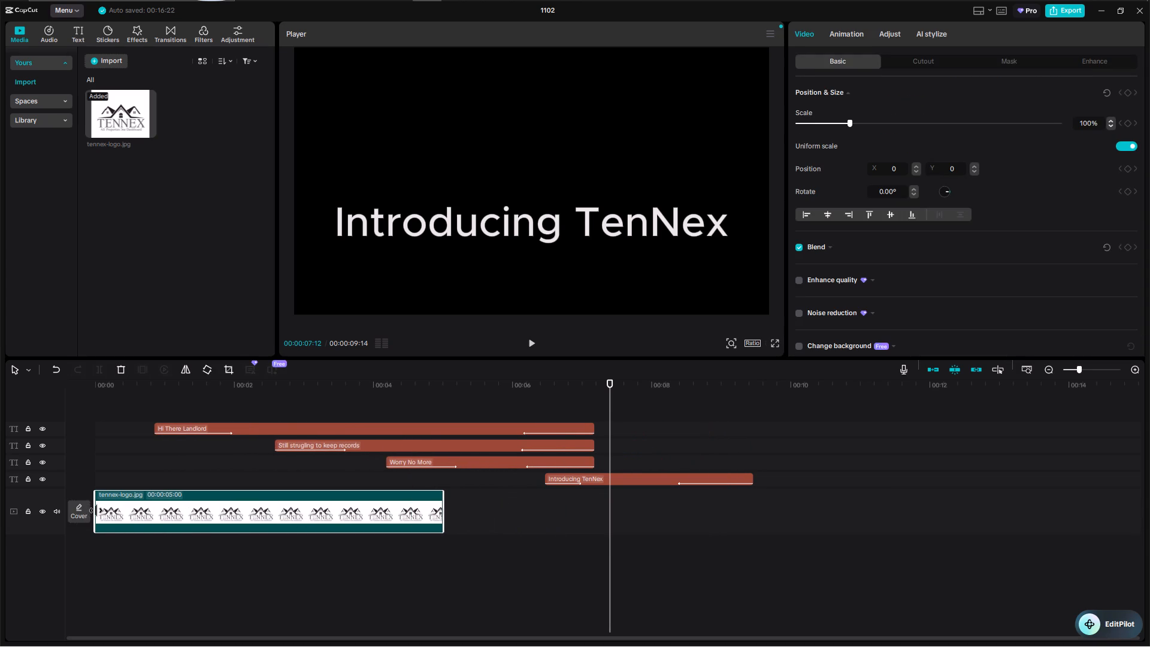
drag(96, 510, 370, 546)
drag(136, 516, 399, 531)
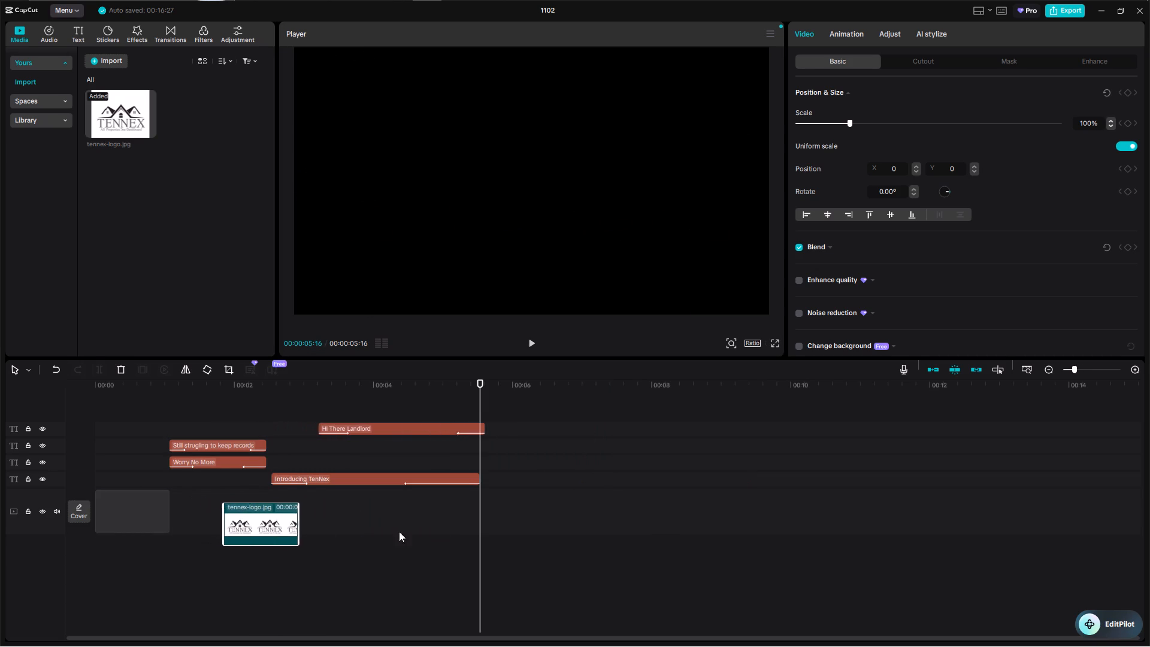
drag(399, 531, 475, 533)
Move the "Hi There Landlord" text clip back to the very start of the timeline.
drag(487, 425, 445, 427)
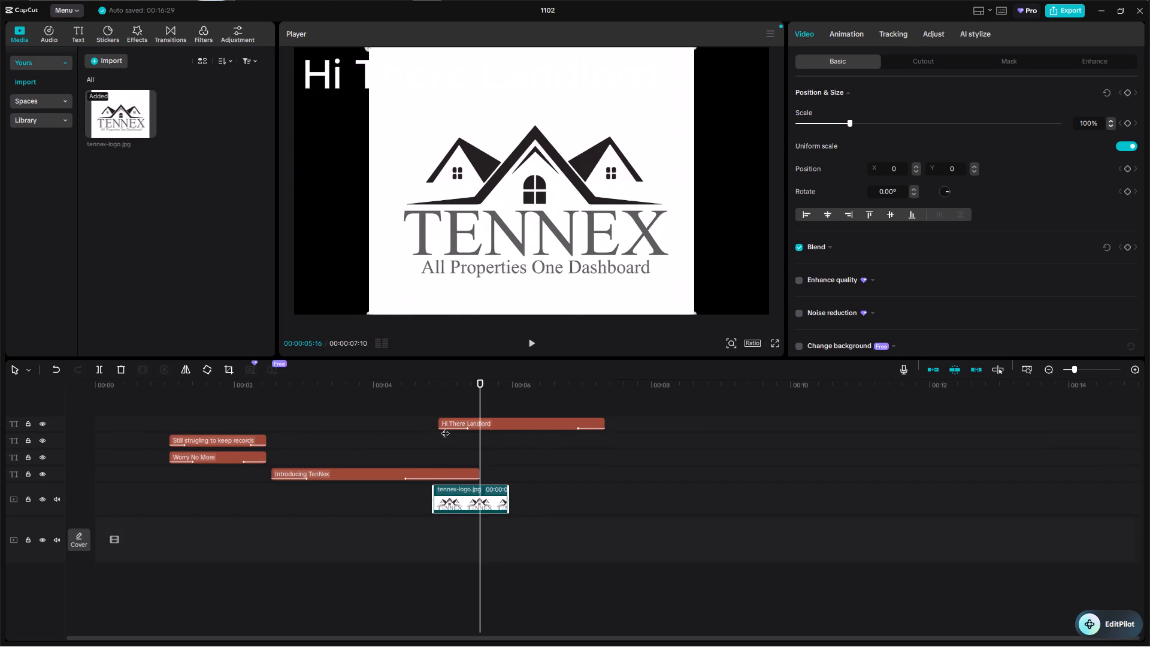
drag(445, 427, 143, 427)
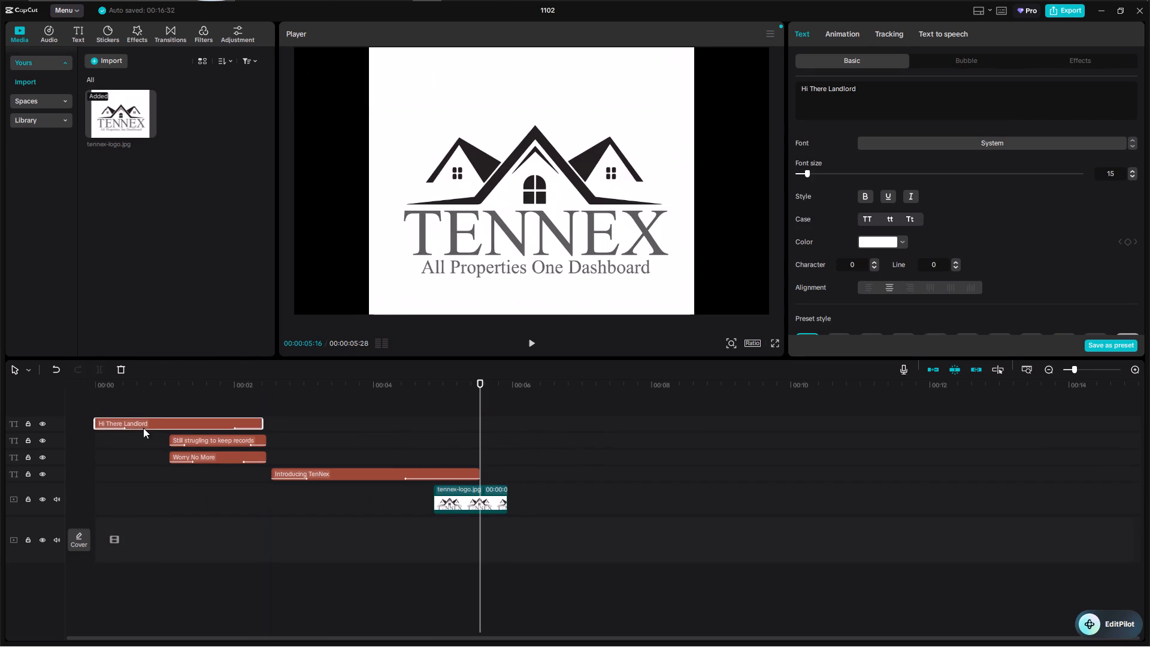
Trim the ends of the "Still strugling to keep records" and "Worry No More" clips to line up with the end of "Hi There Landlord".
click(249, 438)
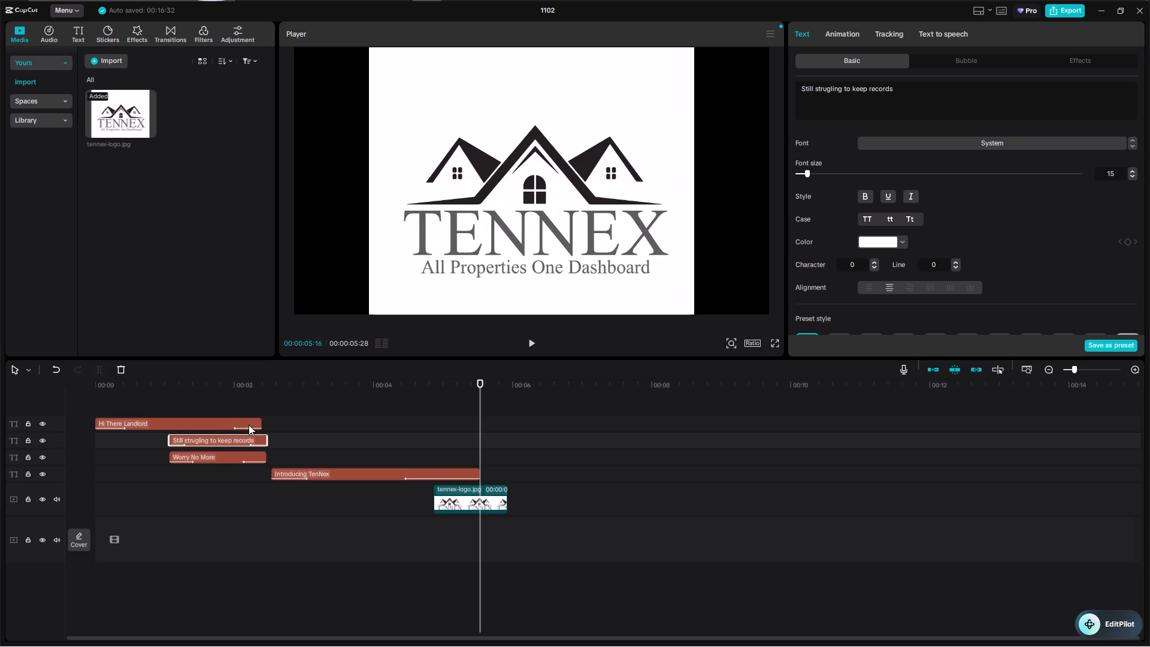
click(247, 424)
click(243, 442)
drag(264, 439, 257, 439)
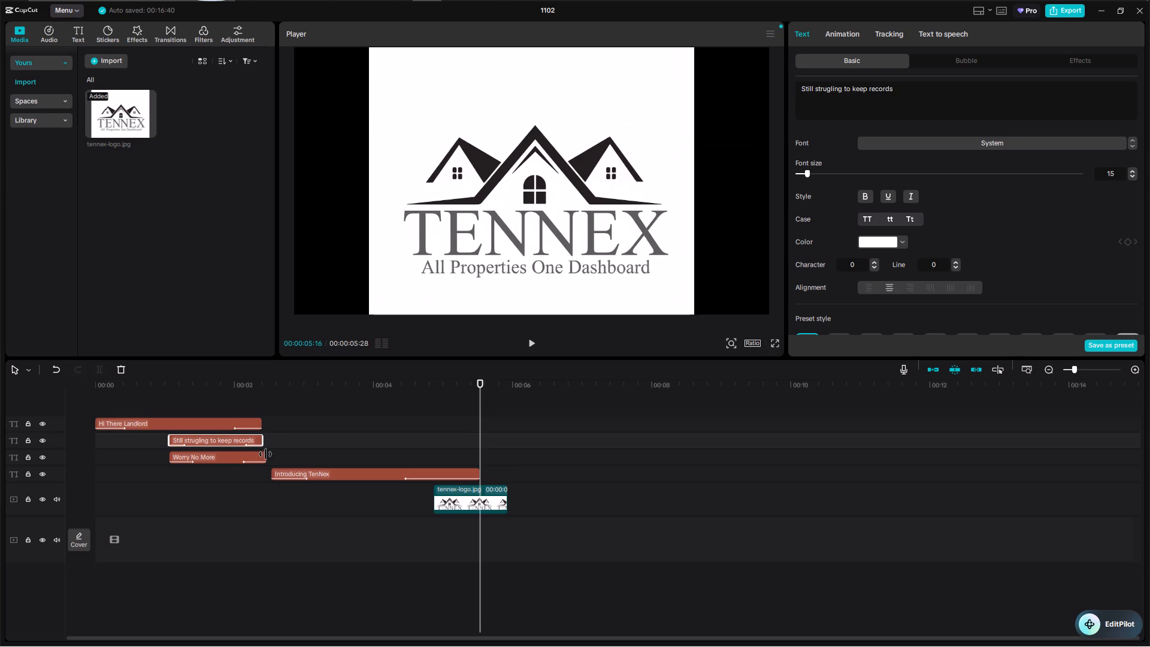
click(254, 457)
drag(266, 457, 260, 456)
Move the "Introducing TenNex" clip earlier so it starts exactly where the three landlord text clips end.
drag(344, 470, 337, 470)
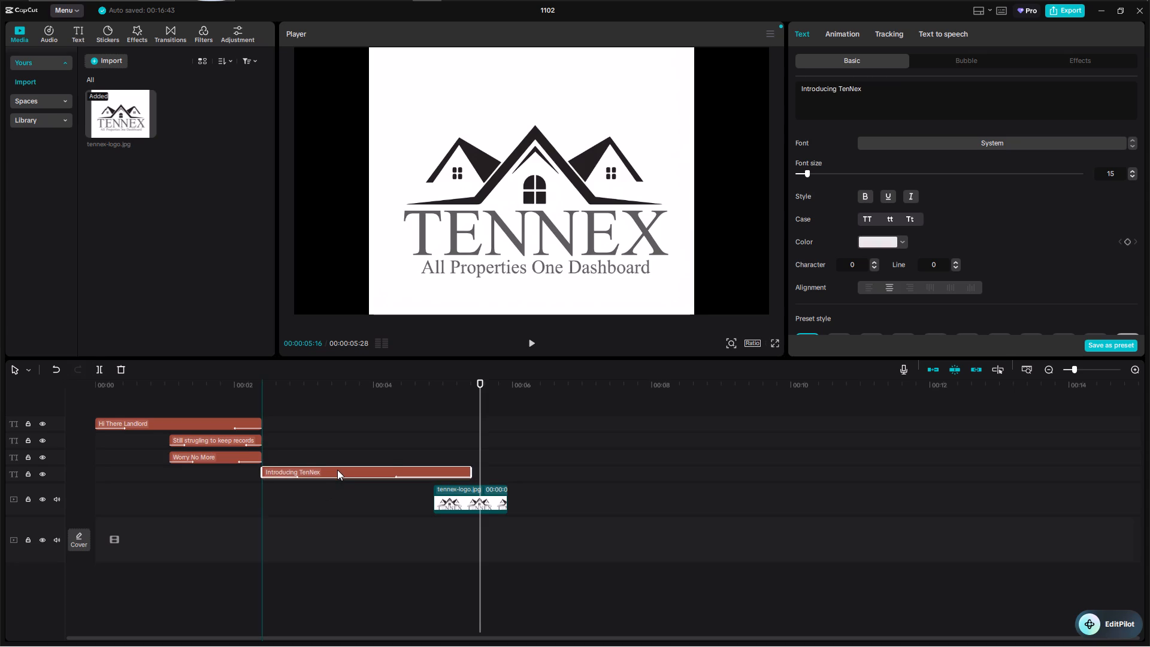
drag(337, 470, 337, 470)
Place the tennex-logo.jpg clip just after the start of "Introducing TenNex" and extend it to the title's end, giving a 00:00:02:27 duration.
drag(453, 495, 367, 455)
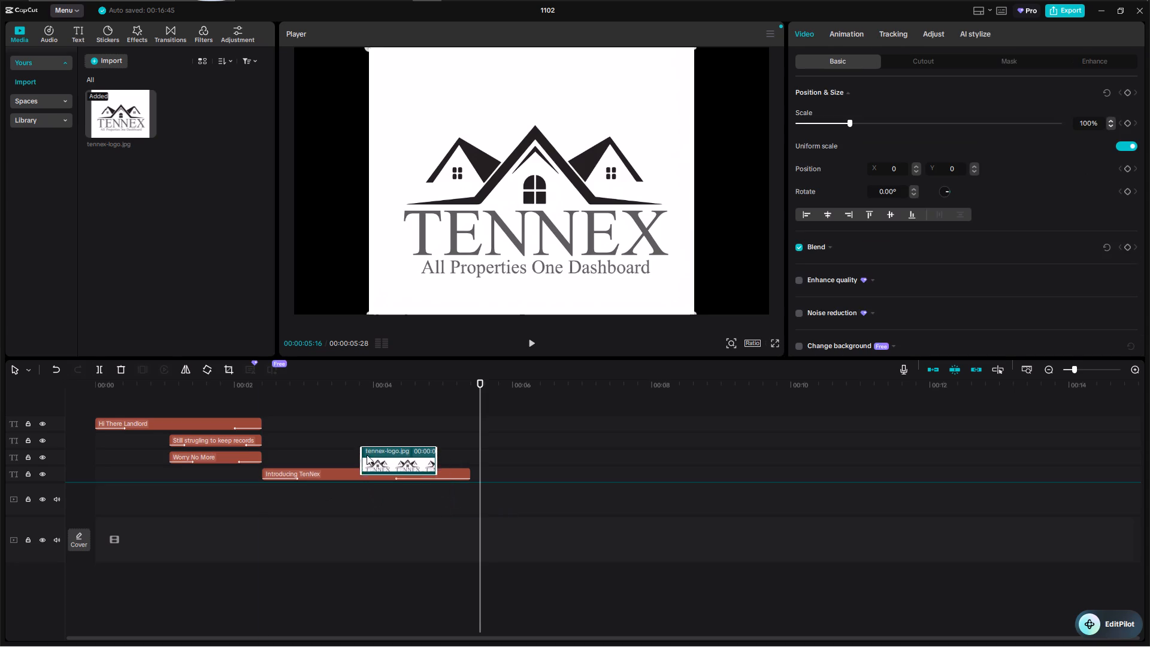
drag(367, 455, 289, 448)
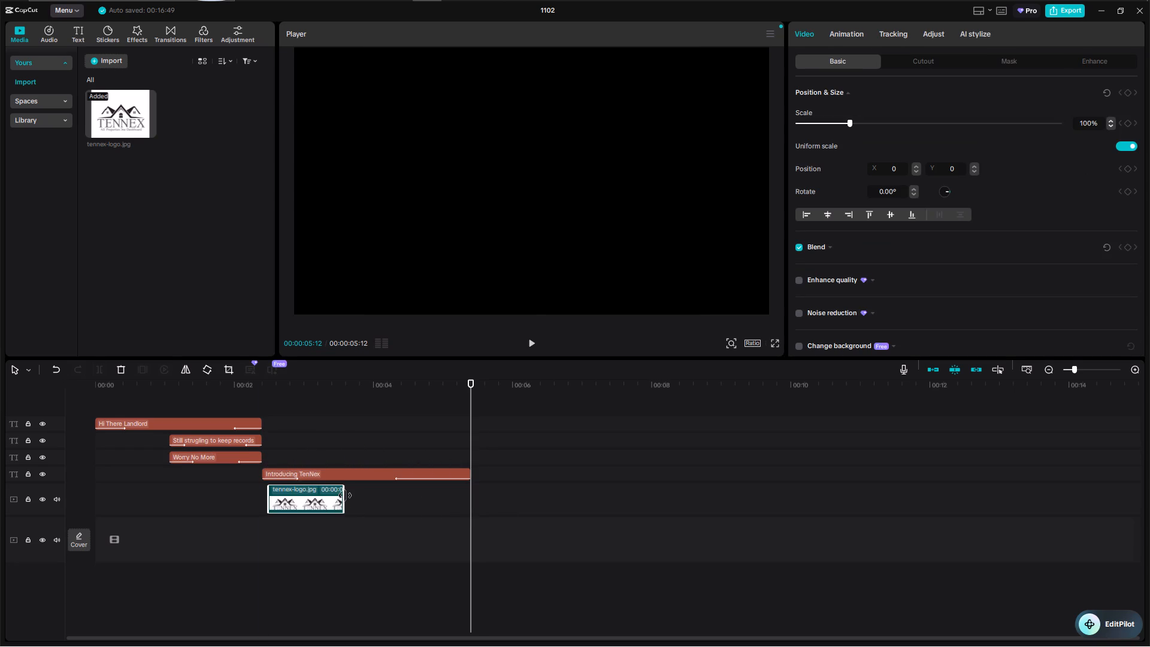
drag(345, 495, 452, 503)
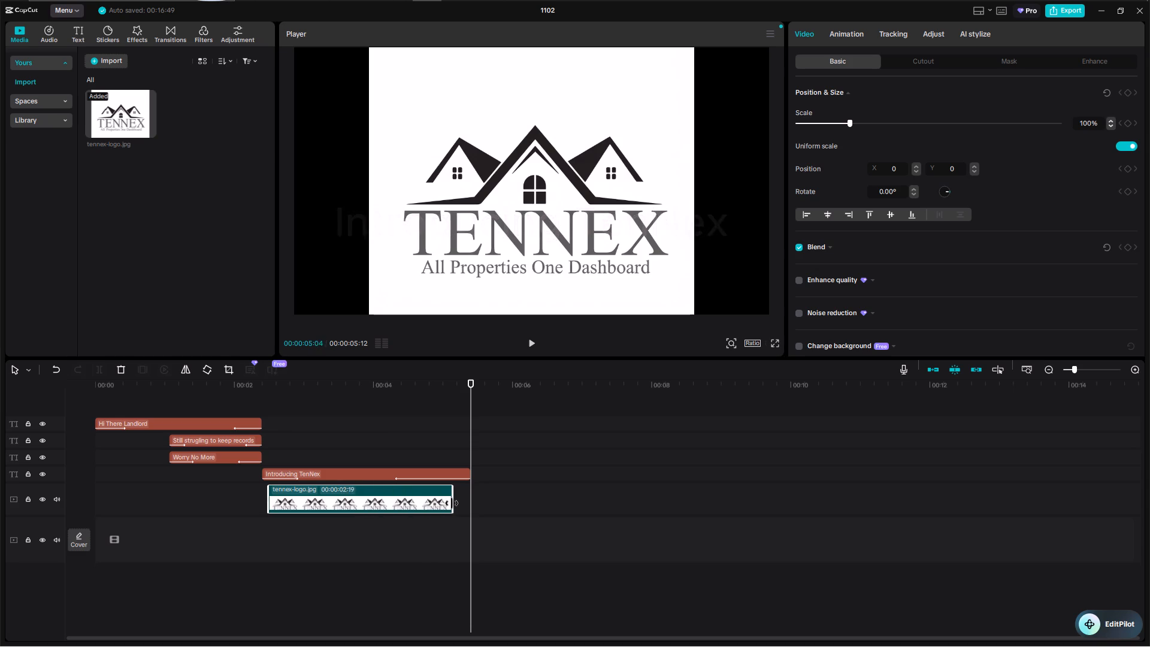
drag(452, 503, 470, 504)
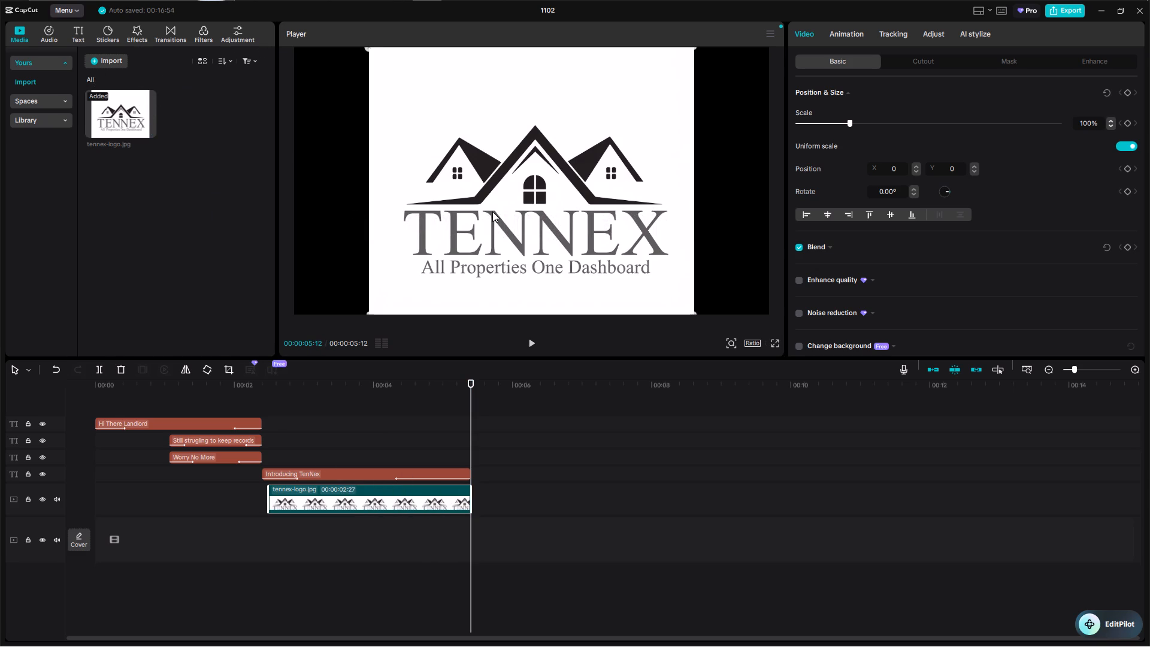
Scale the tennex-logo.jpg clip down to 21%.
click(337, 500)
drag(850, 121, 804, 130)
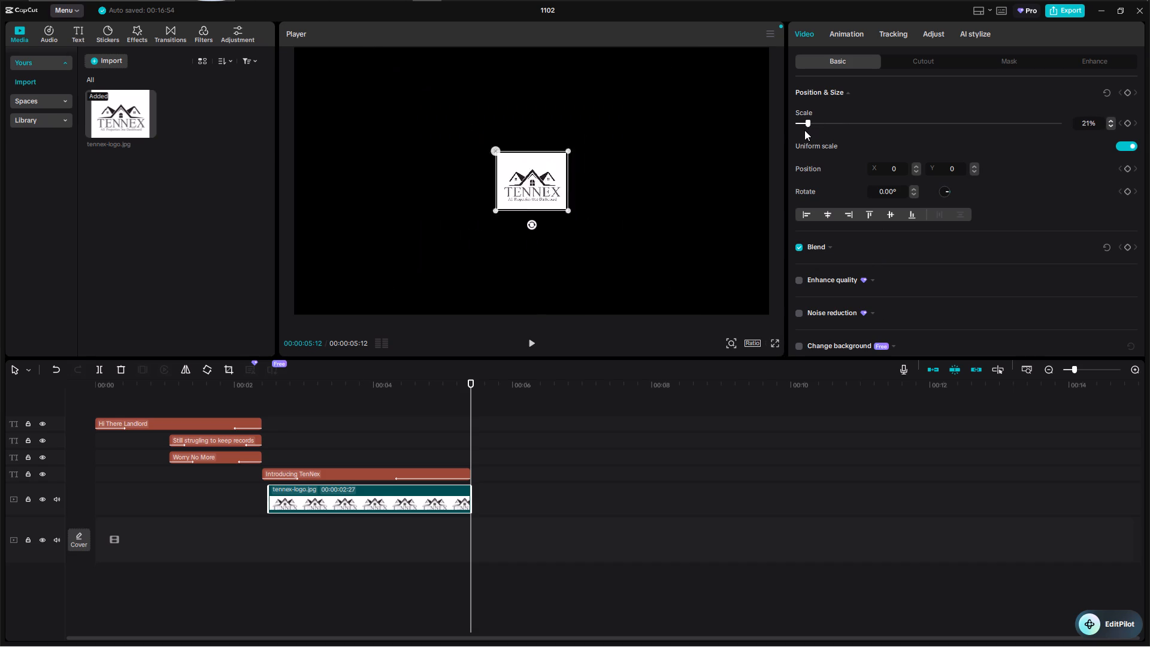
Enlarge the tennex-logo.jpg image to 58% scale and move it up and left to about X -351, Y 305.
drag(804, 130, 826, 131)
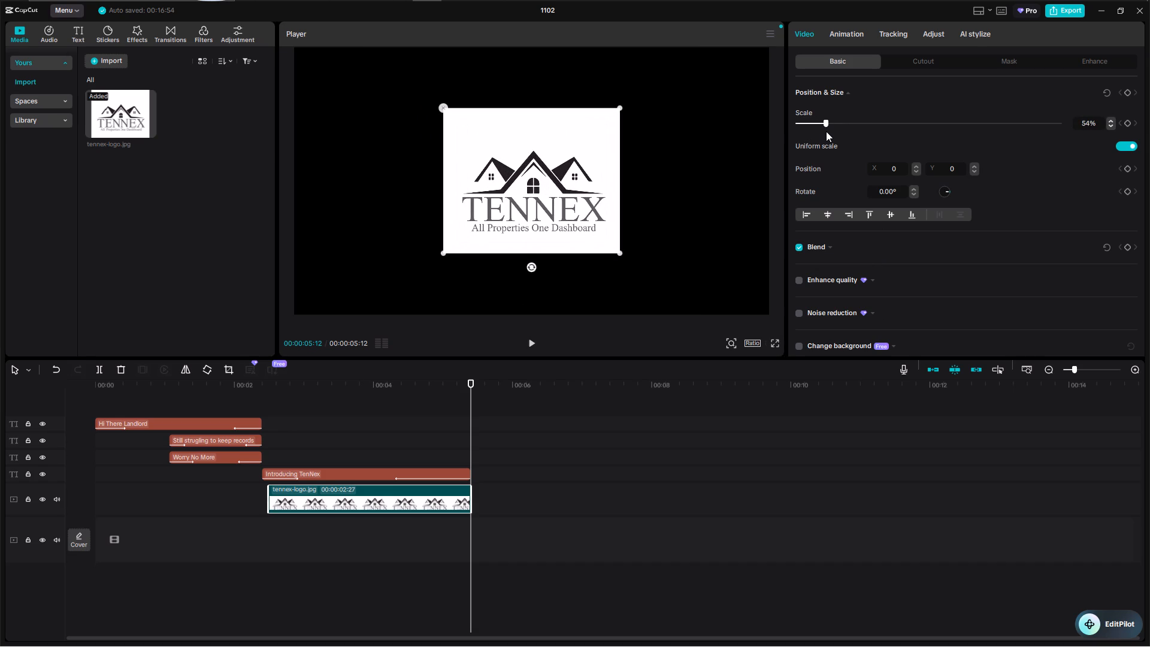
drag(826, 131, 828, 131)
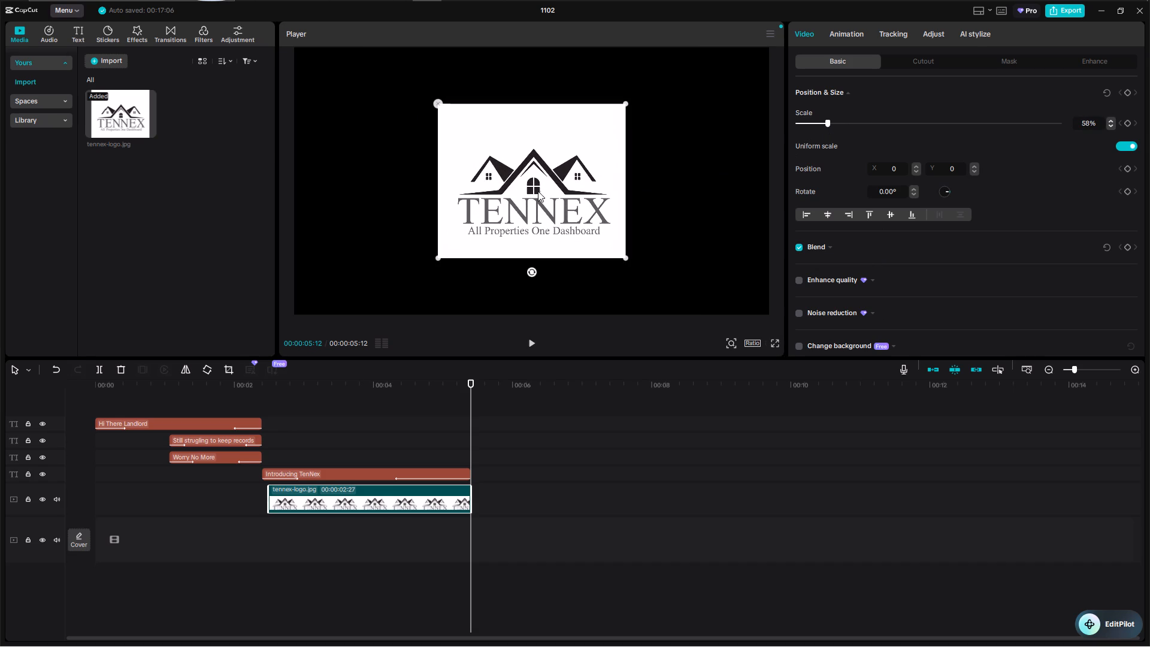
drag(538, 191, 494, 153)
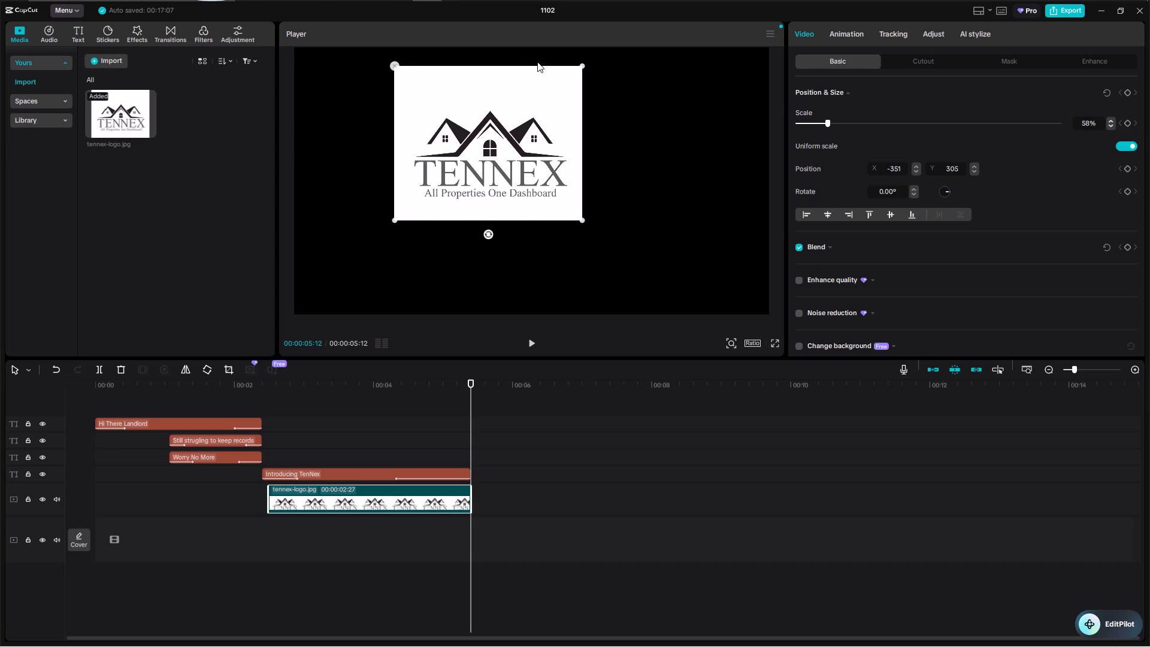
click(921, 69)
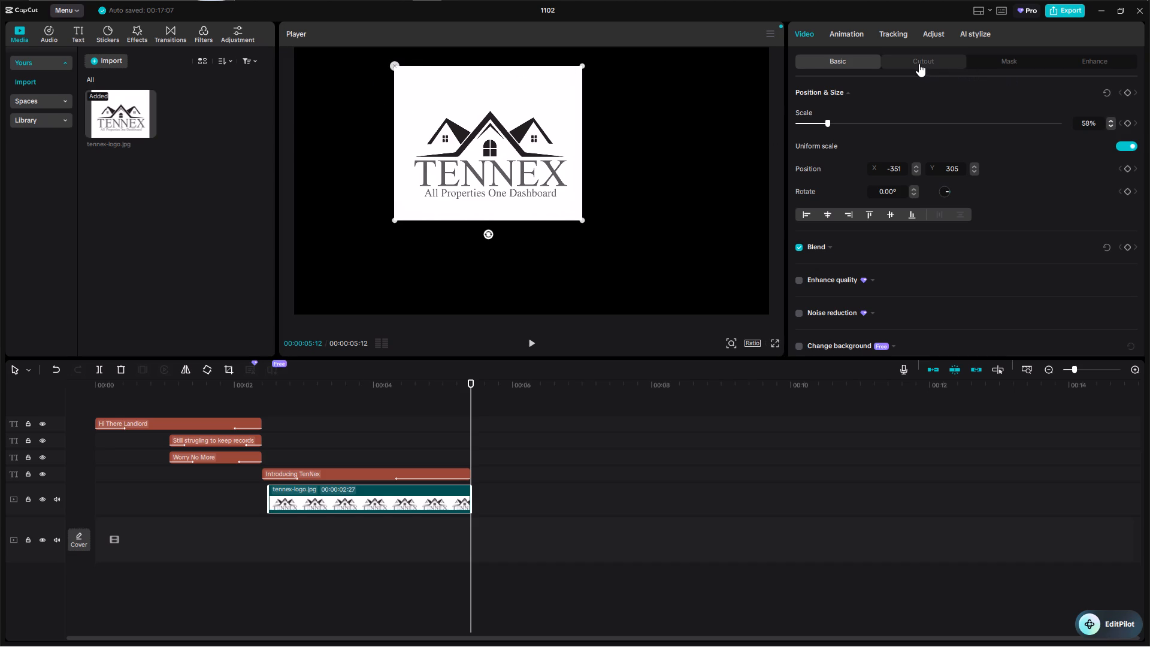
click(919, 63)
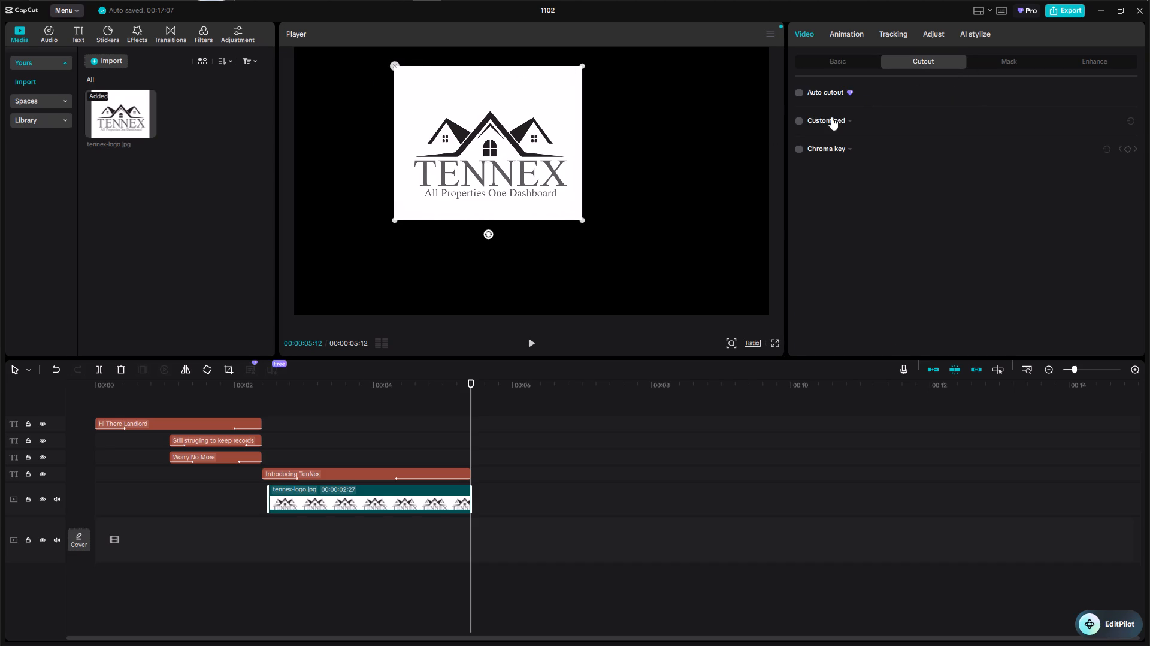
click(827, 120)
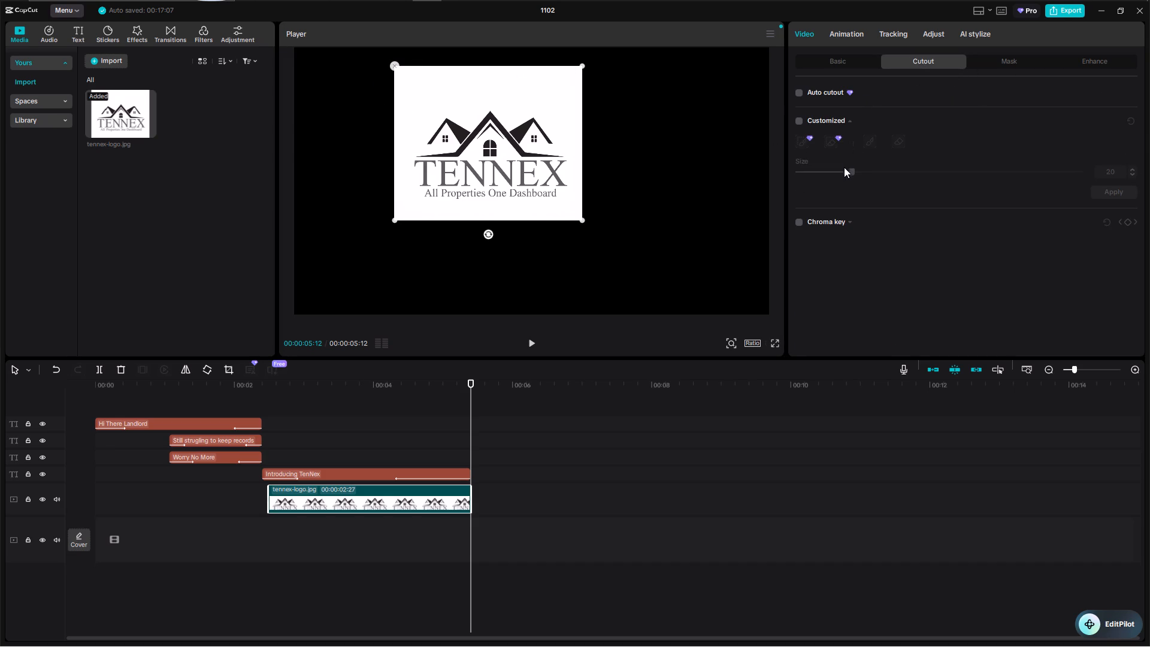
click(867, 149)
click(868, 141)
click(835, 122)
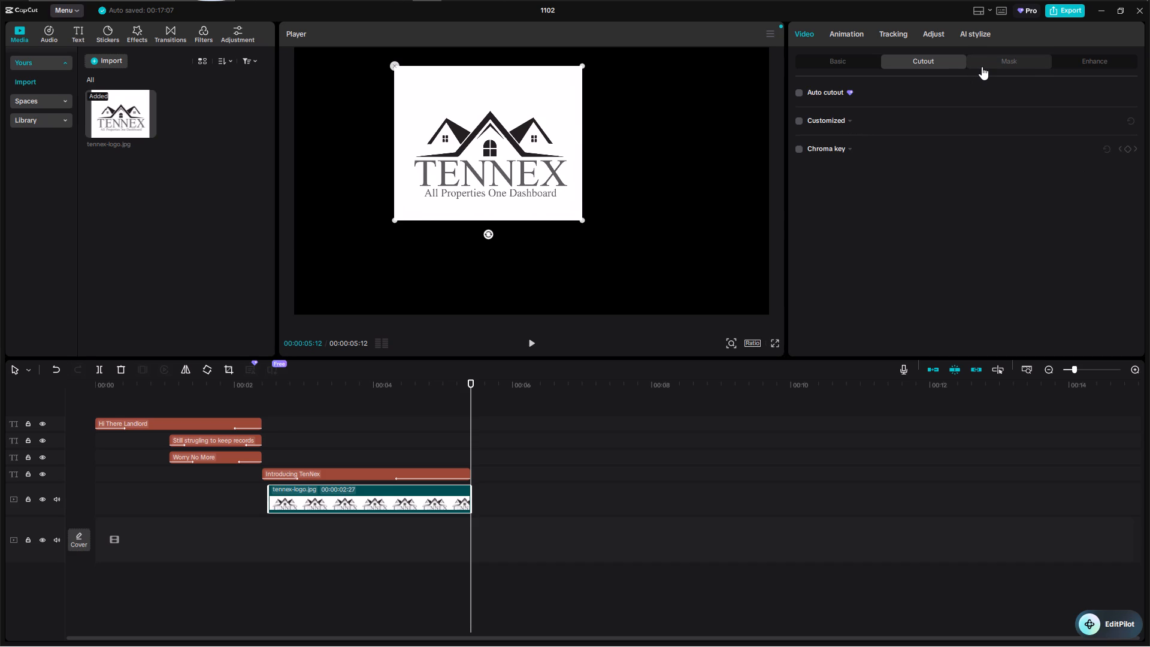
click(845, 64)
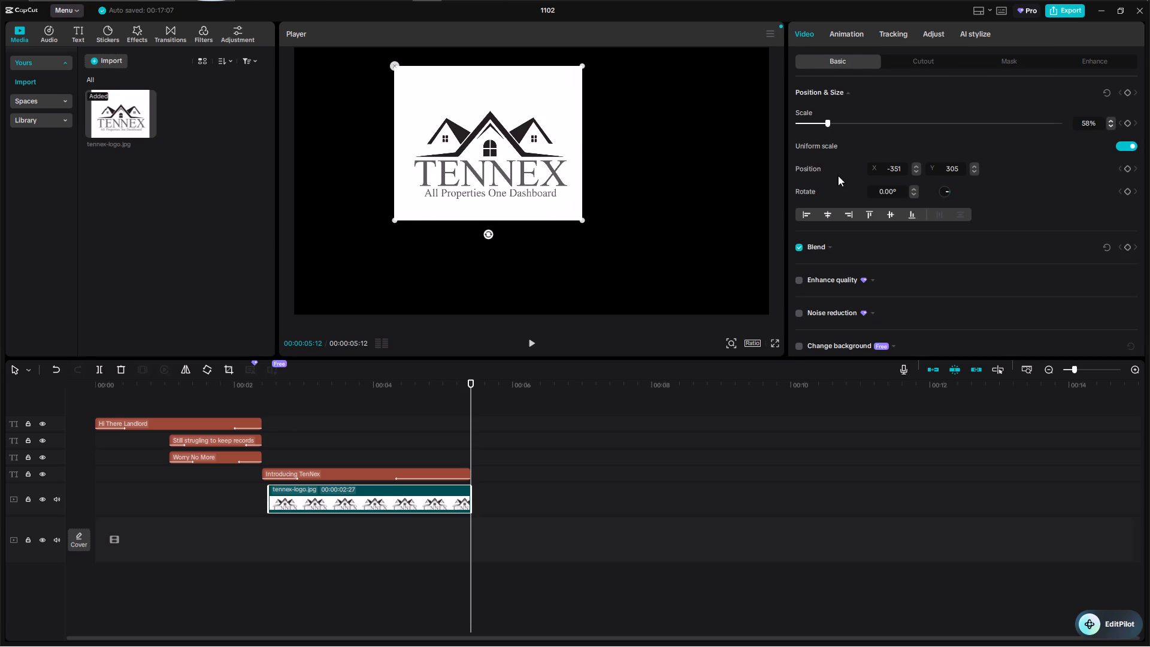
Arrange the logo centred above the "Introducing TenNex" title at X 0, Y 368, moving the title slightly lower in the frame.
drag(493, 162, 550, 128)
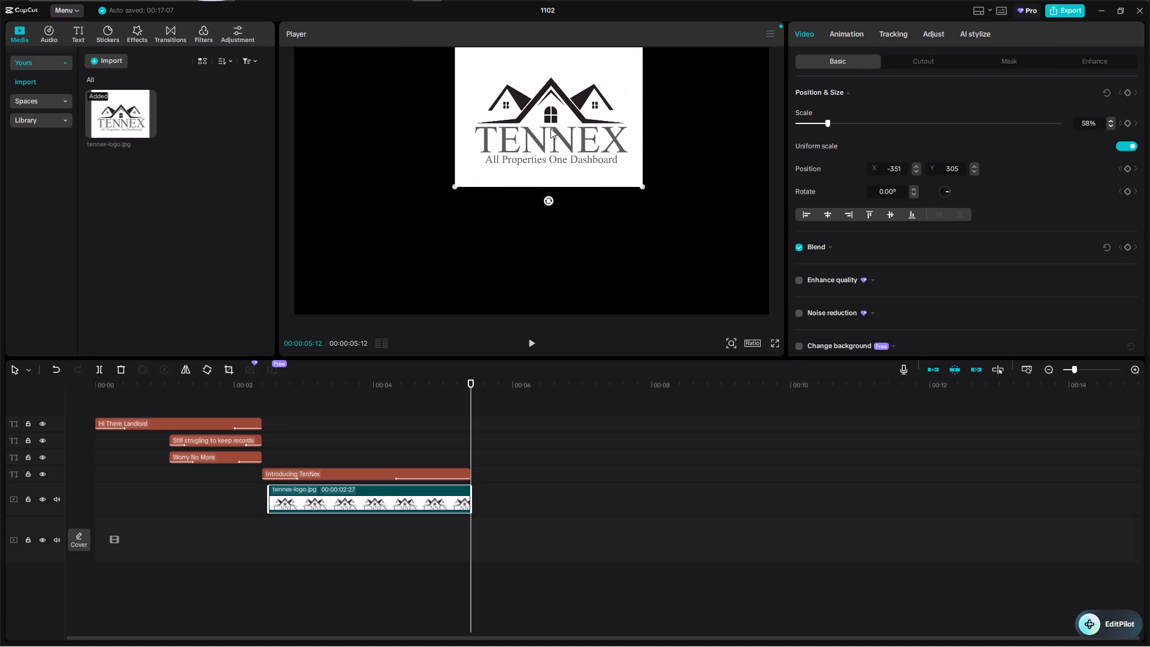
drag(550, 128, 550, 128)
click(331, 473)
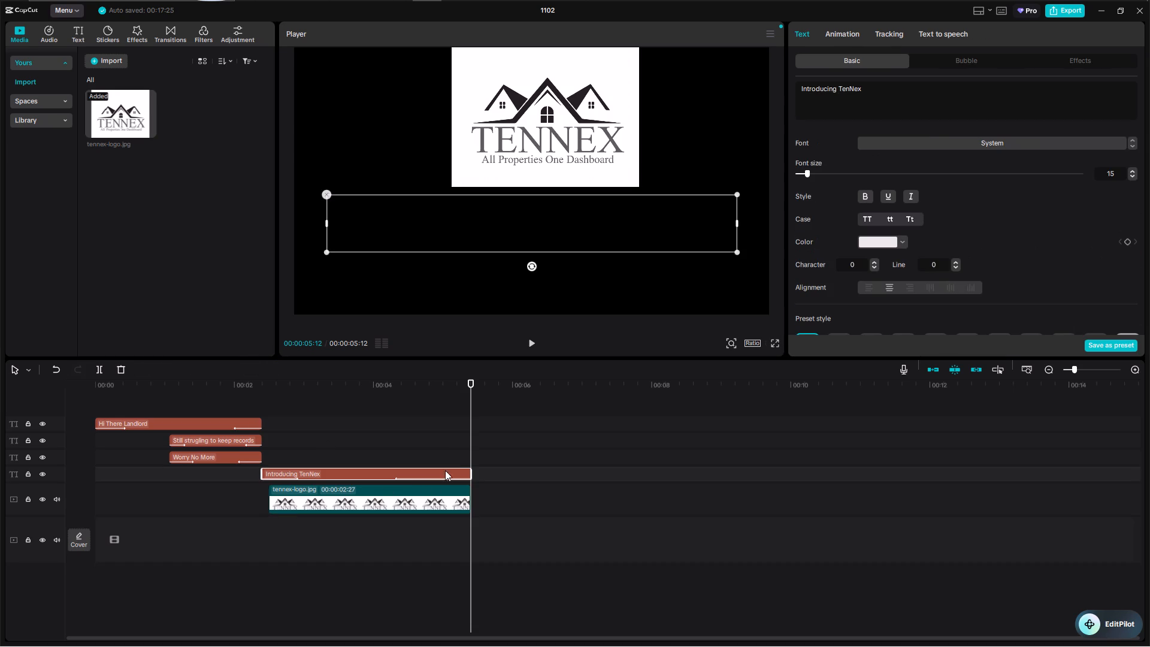
drag(469, 379, 423, 382)
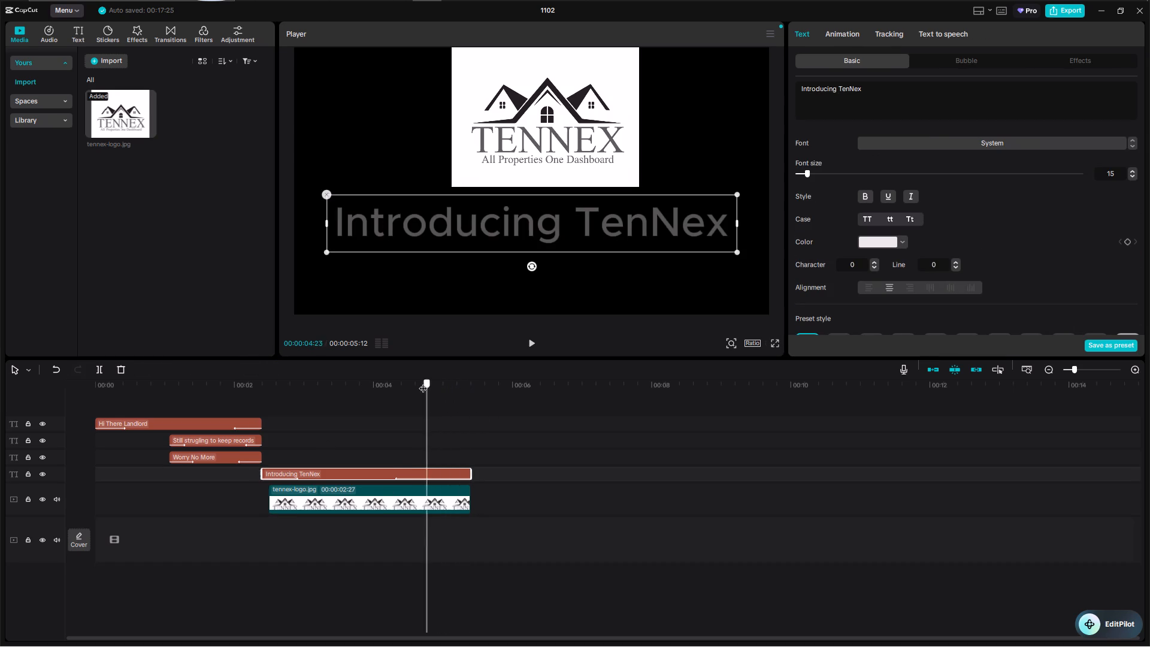
drag(423, 382, 302, 384)
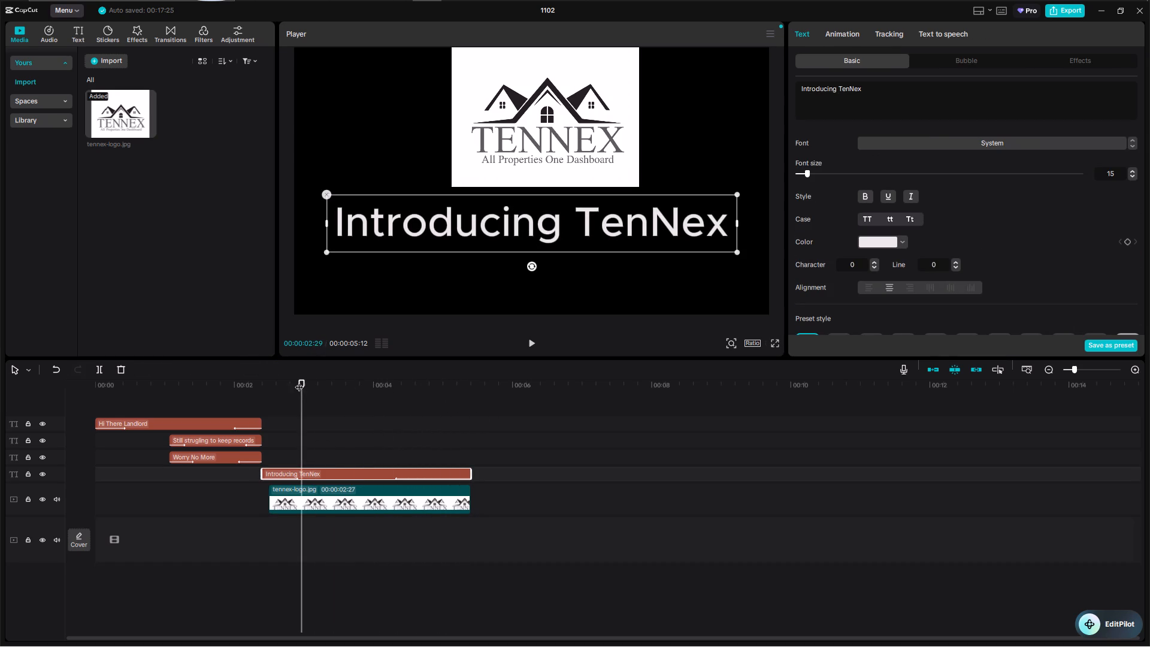
drag(520, 146, 513, 158)
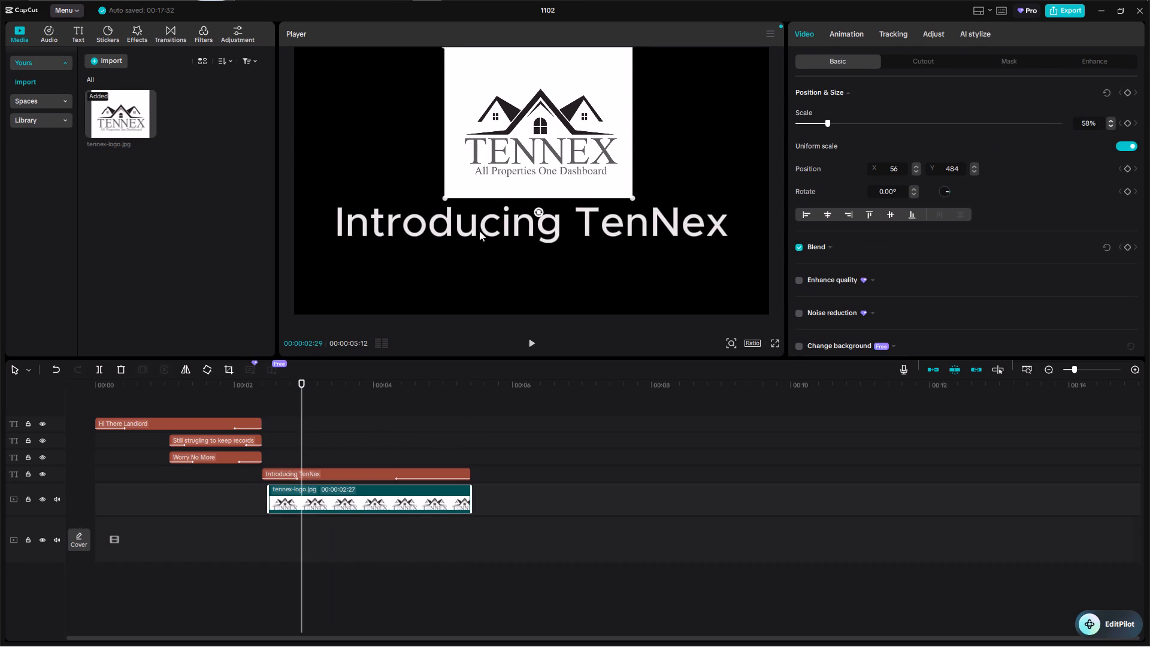
drag(485, 225, 491, 249)
drag(504, 164, 503, 172)
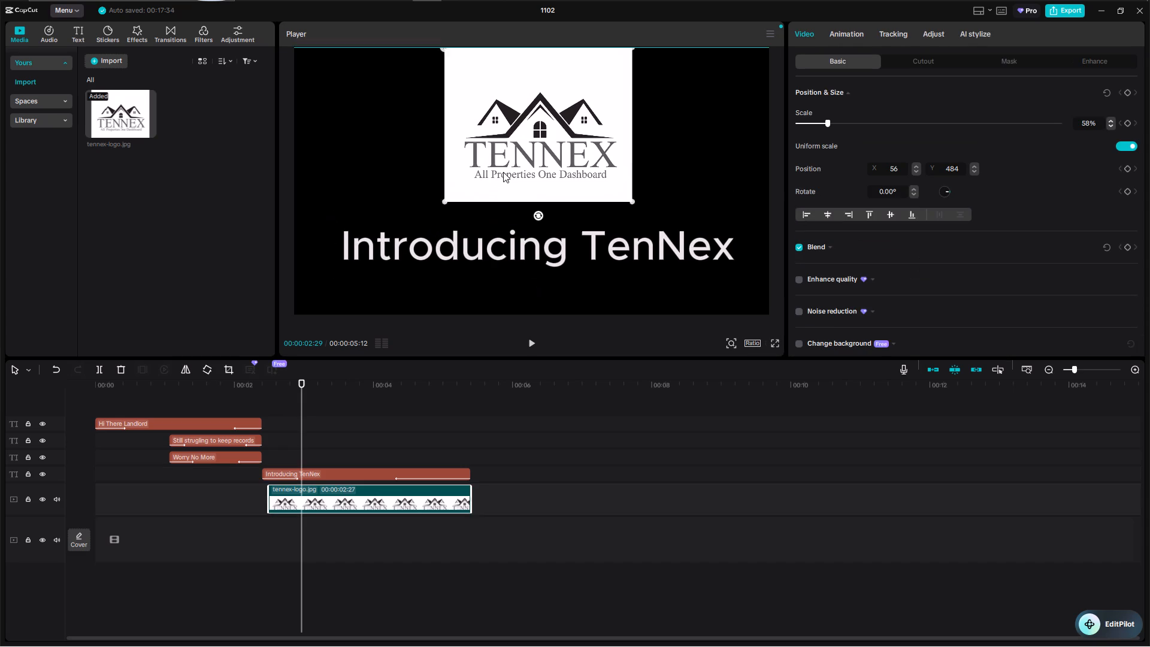
drag(503, 172, 495, 178)
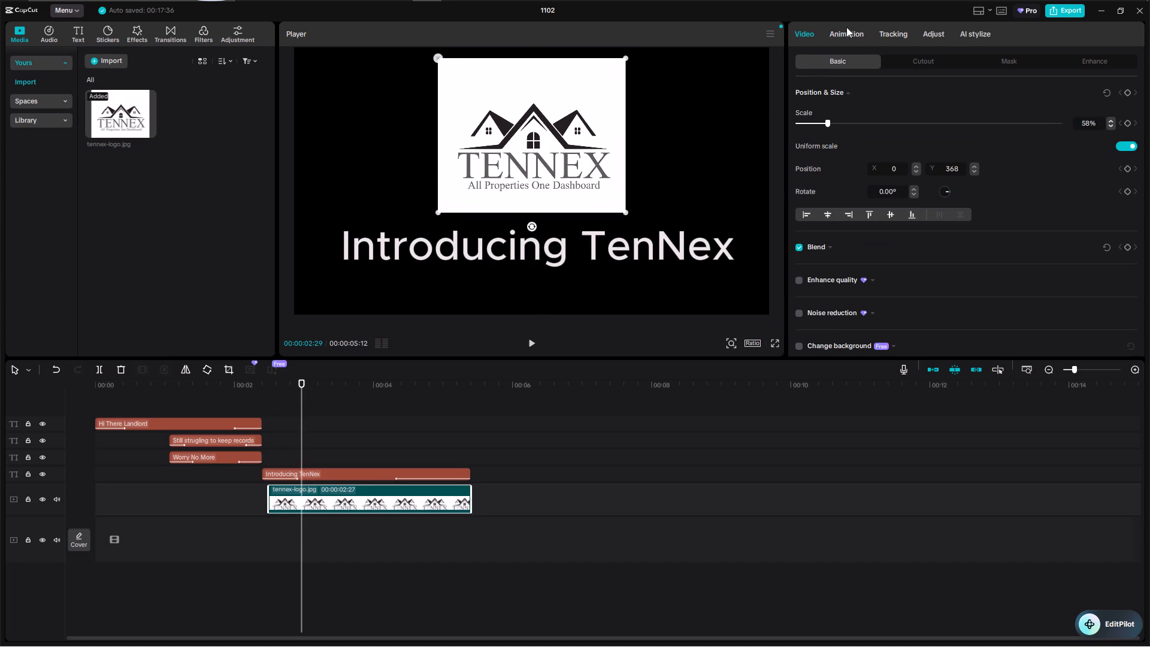
Apply the Fade In entrance animation to the tennex-logo.jpg clip with a 2.0 s duration.
click(837, 32)
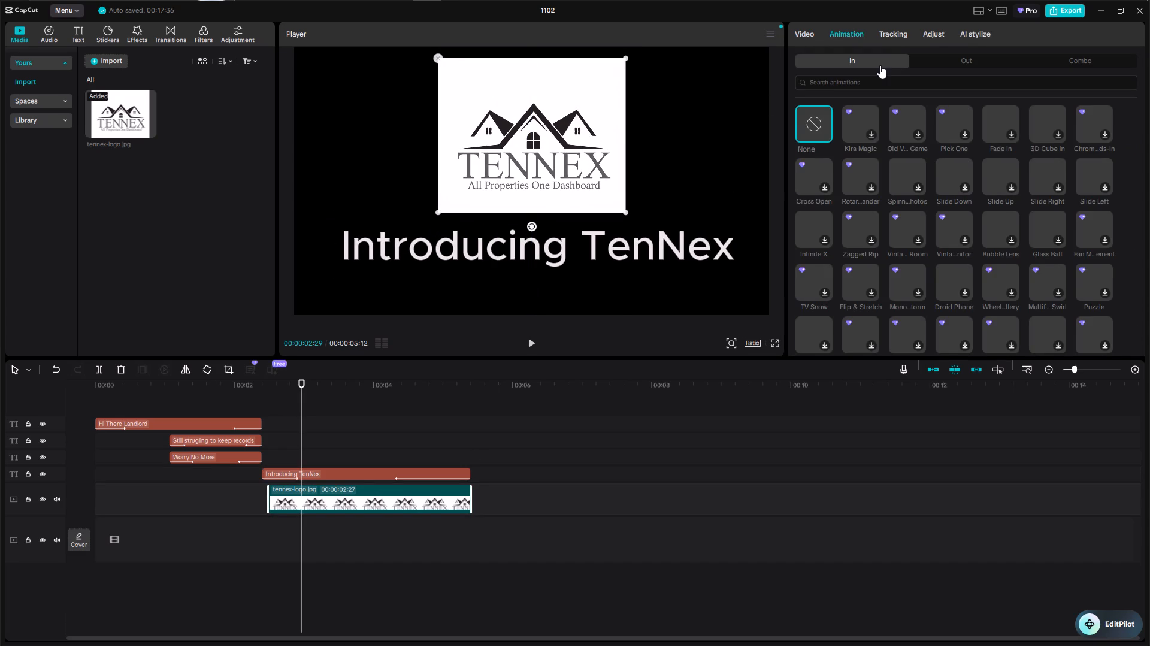
click(1012, 133)
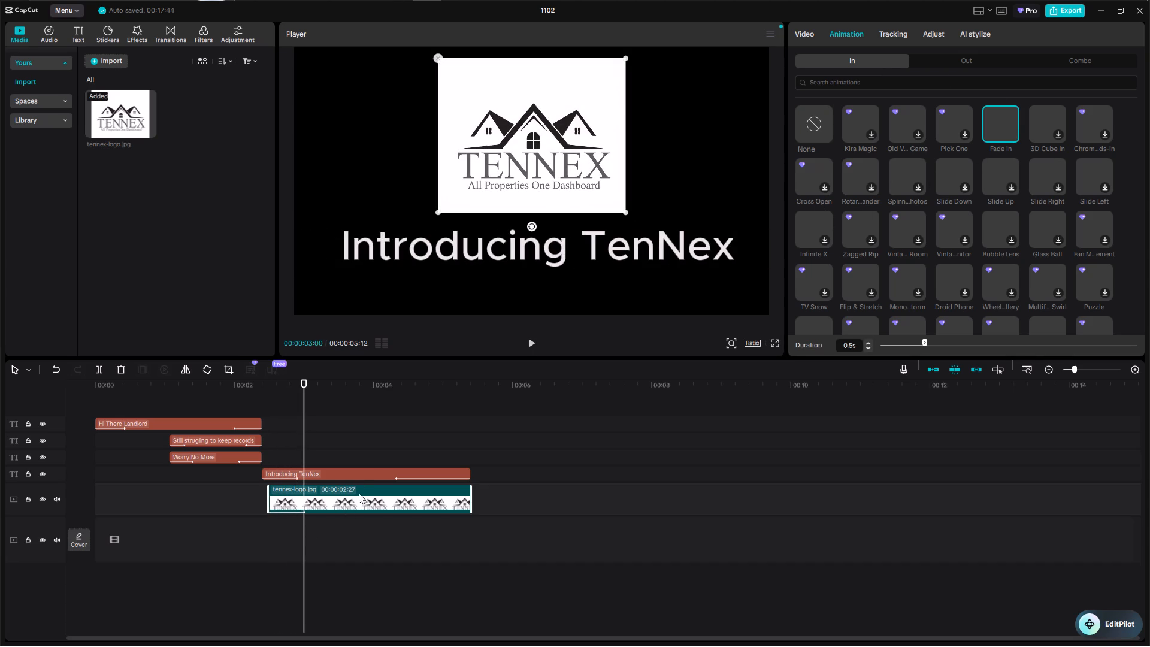
click(352, 475)
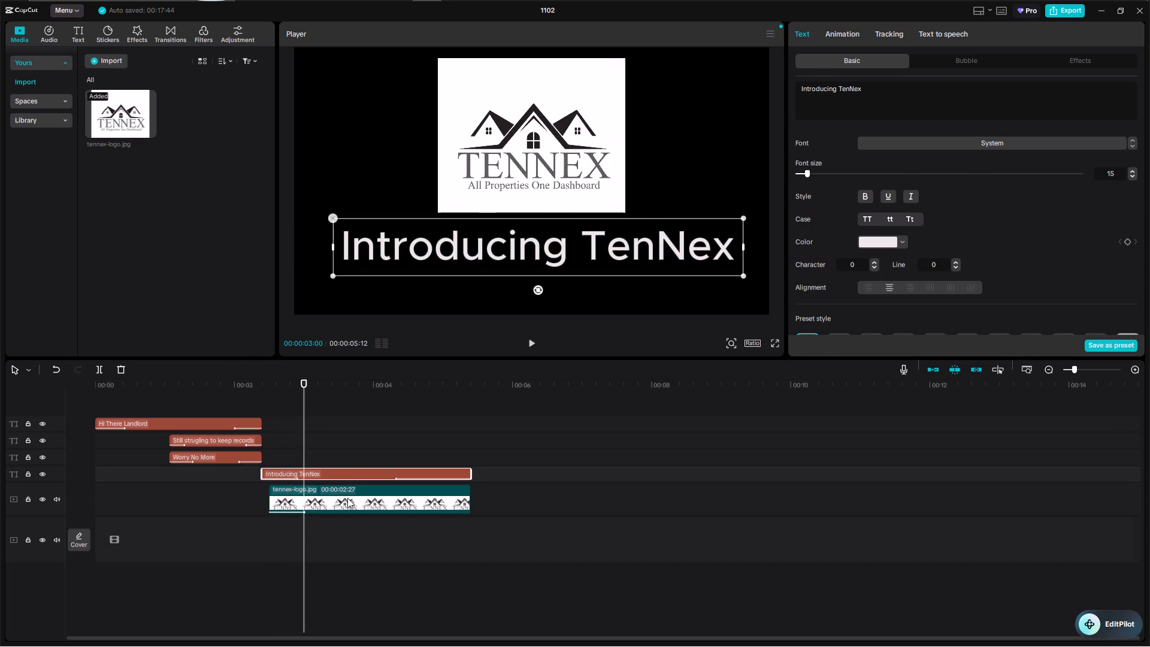
click(347, 498)
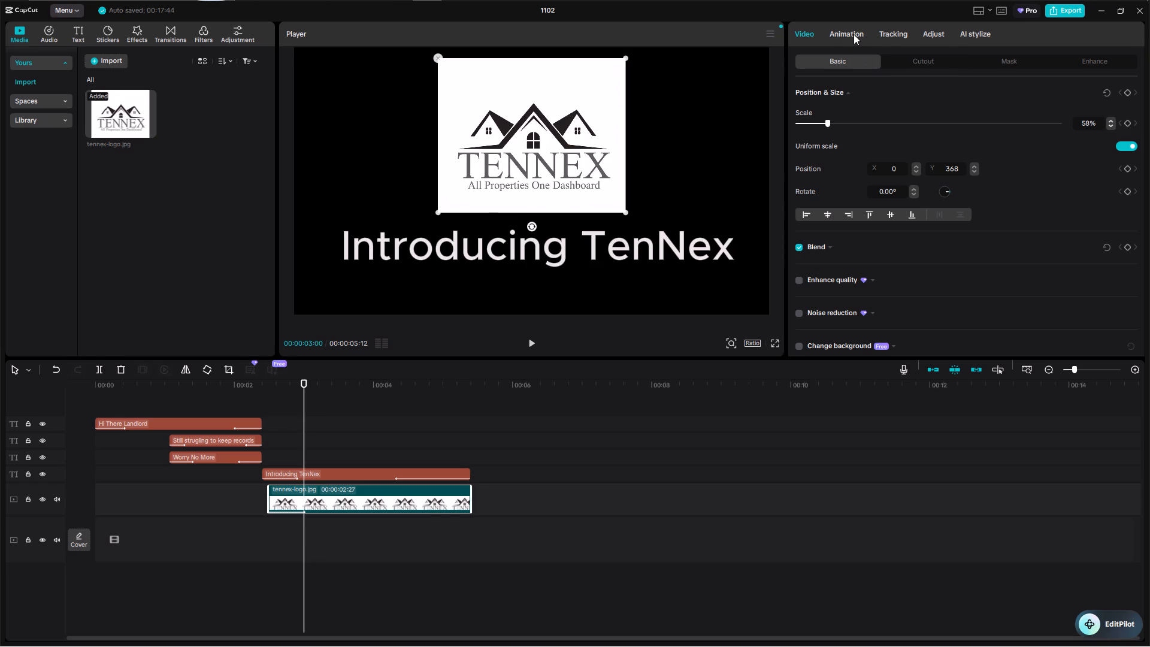
click(854, 34)
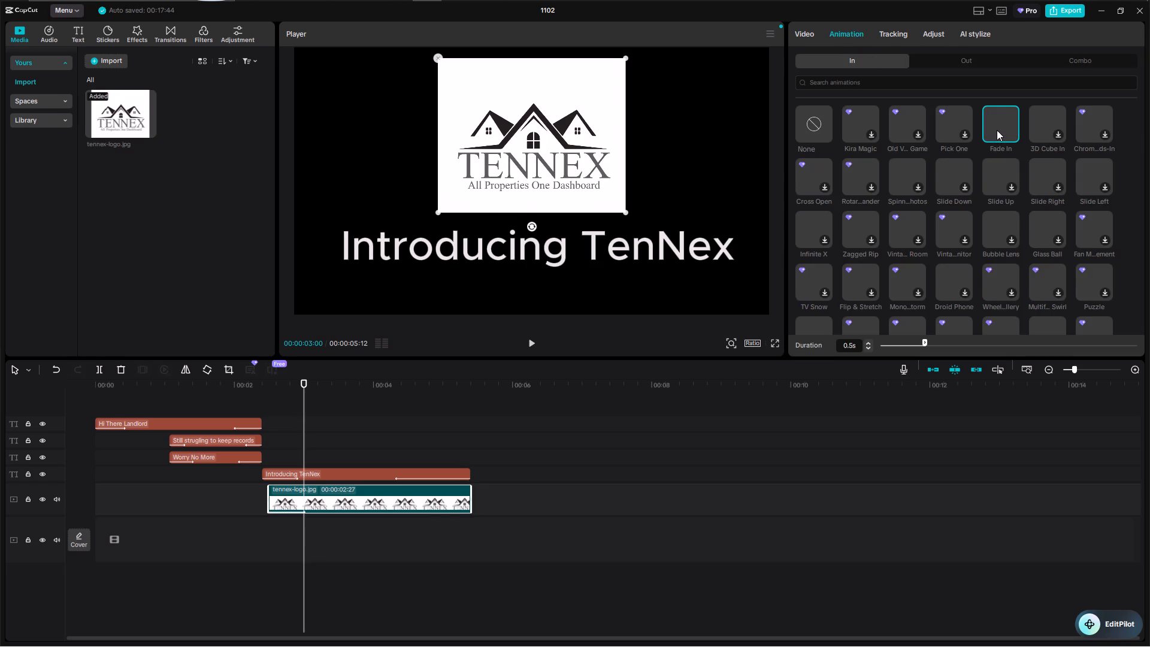
drag(925, 340, 925, 340)
drag(925, 340, 955, 345)
drag(955, 345, 974, 351)
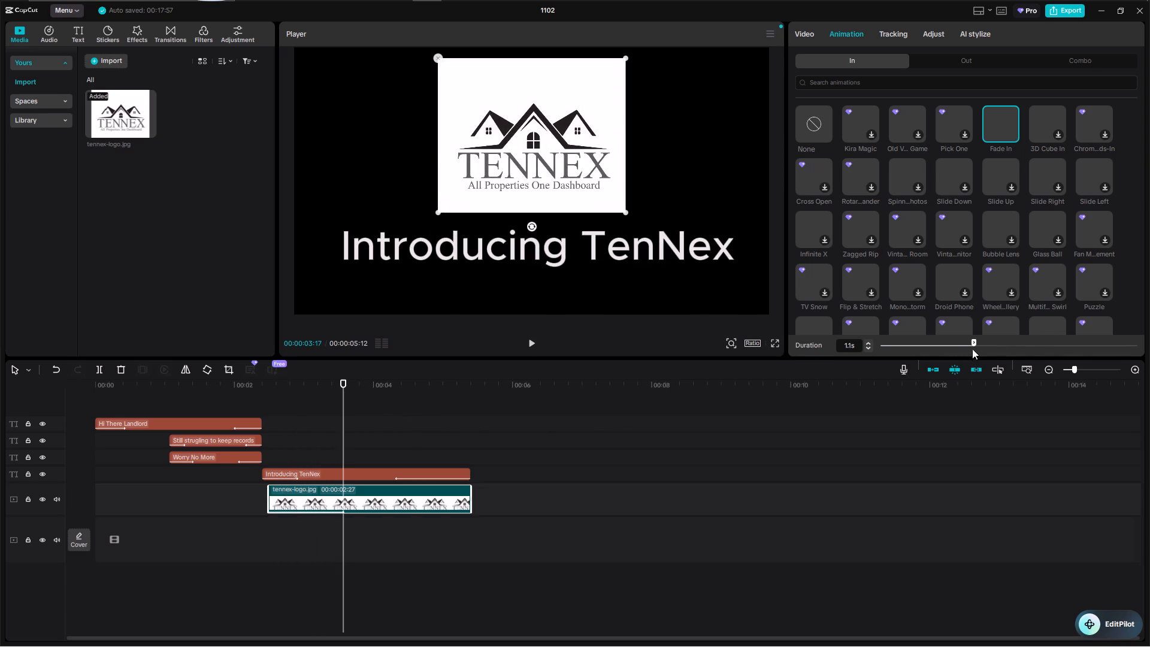
drag(969, 343, 1021, 346)
drag(1021, 346, 1057, 346)
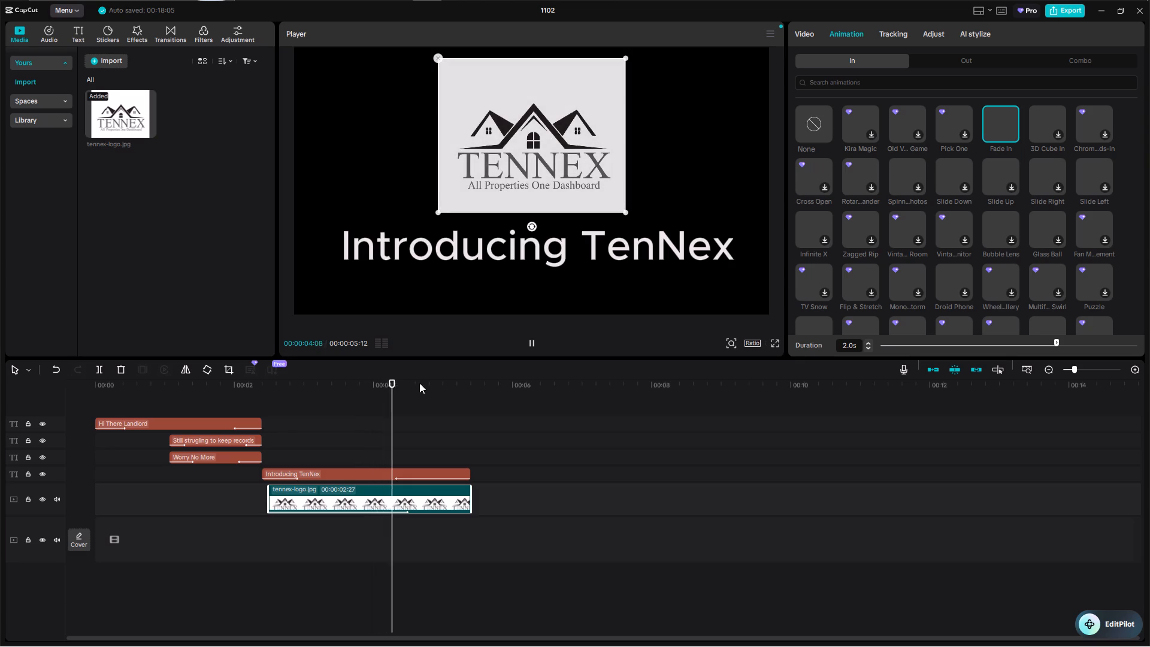
Play the whole video from the beginning to check the text and logo animations.
drag(411, 378, 361, 378)
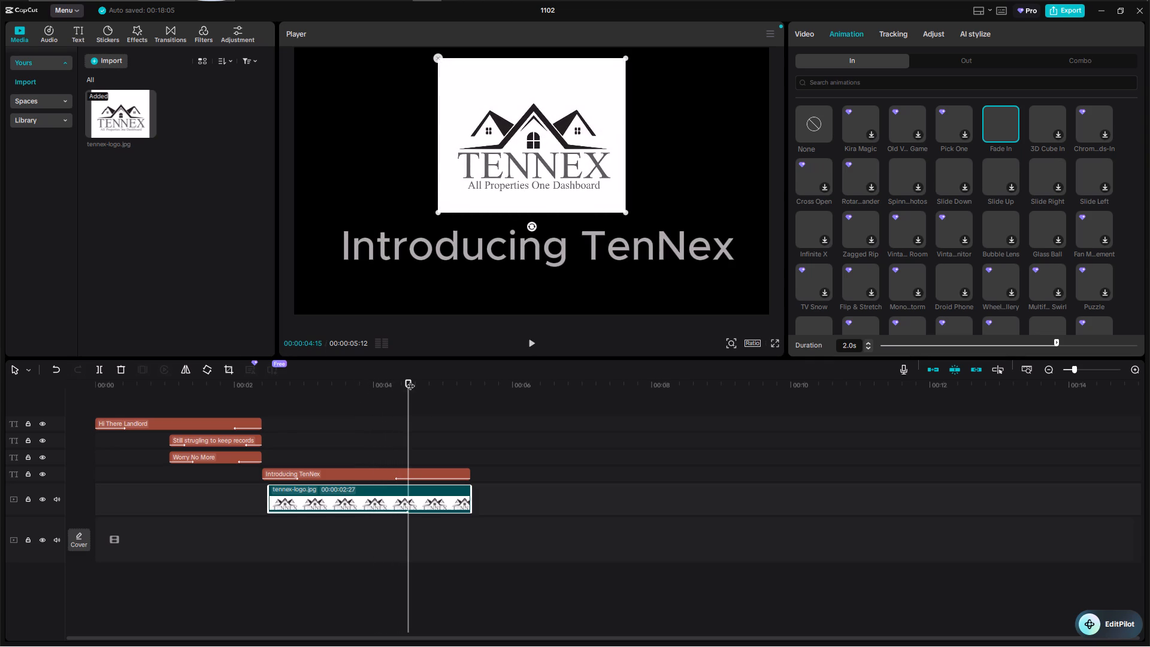
drag(411, 380, 63, 375)
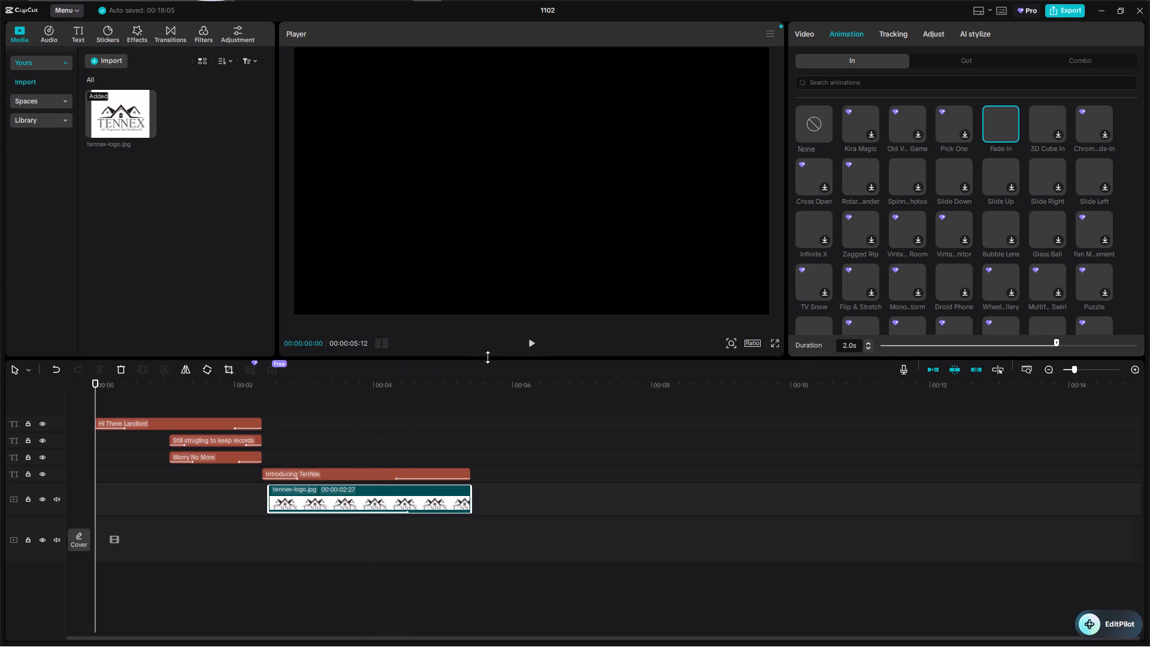
click(527, 343)
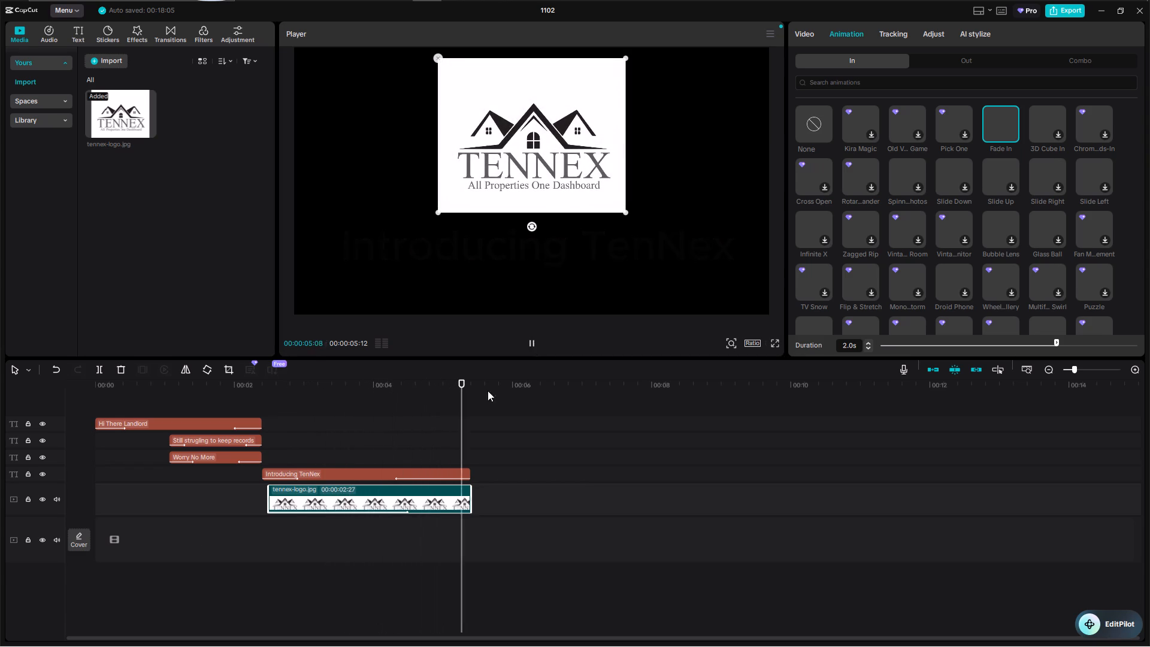
Move the "Worry No More" clip about 0.7 s later and shift "Introducing TenNex" to start exactly where it ends.
drag(204, 452, 241, 453)
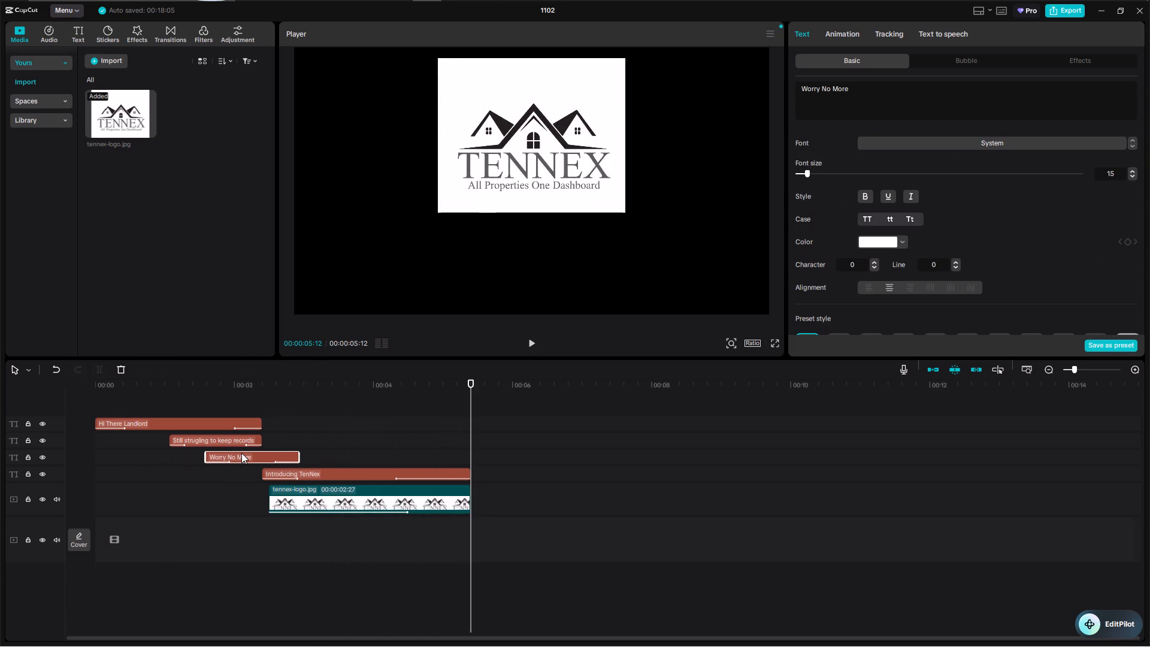
drag(241, 453, 251, 453)
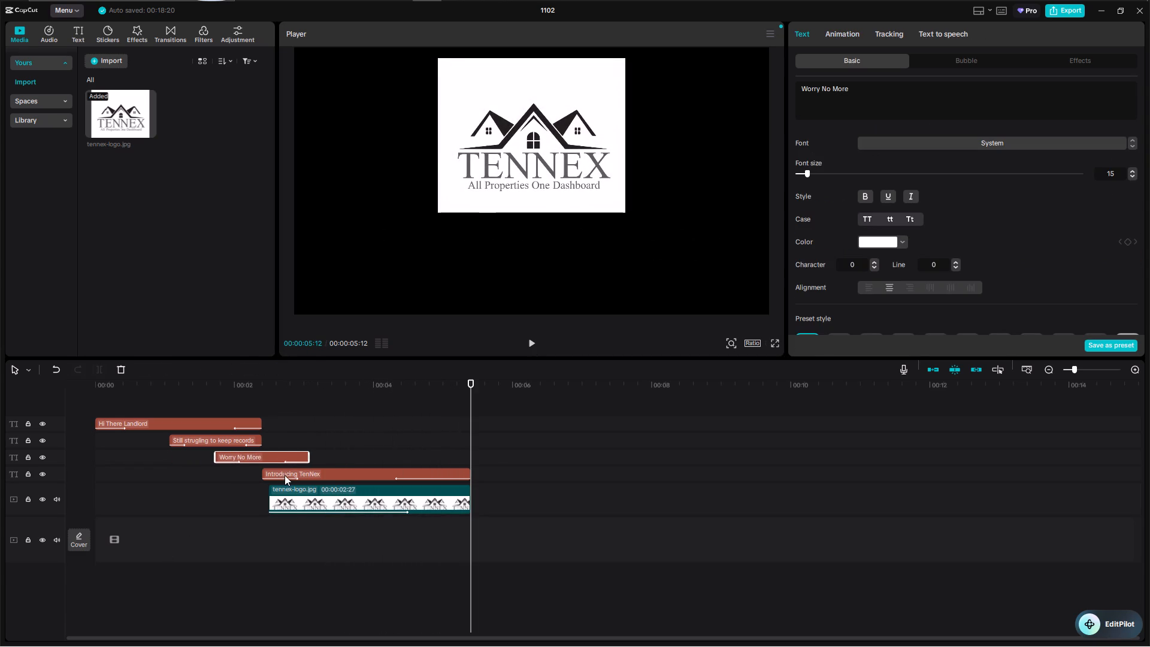
drag(286, 475, 330, 476)
Extend the ends of the "Still strugling to keep records" and "Hi There Landlord" clips to line up with the end of "Worry No More".
click(251, 439)
drag(261, 440, 278, 445)
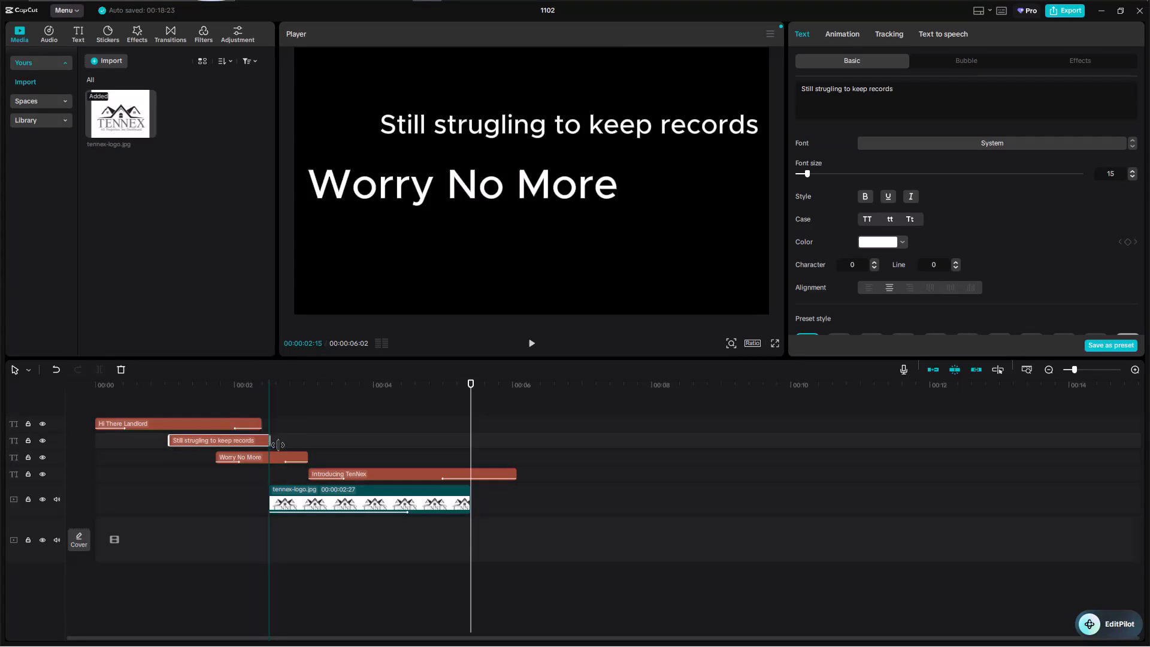
drag(278, 445, 308, 455)
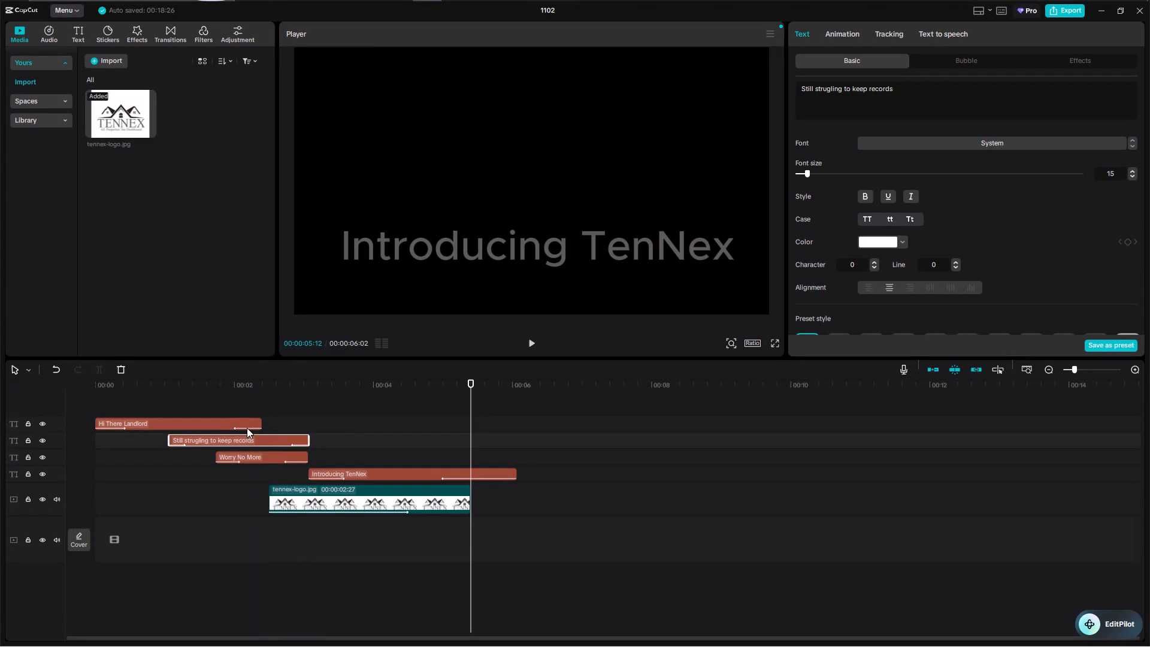
click(247, 427)
drag(263, 422, 279, 427)
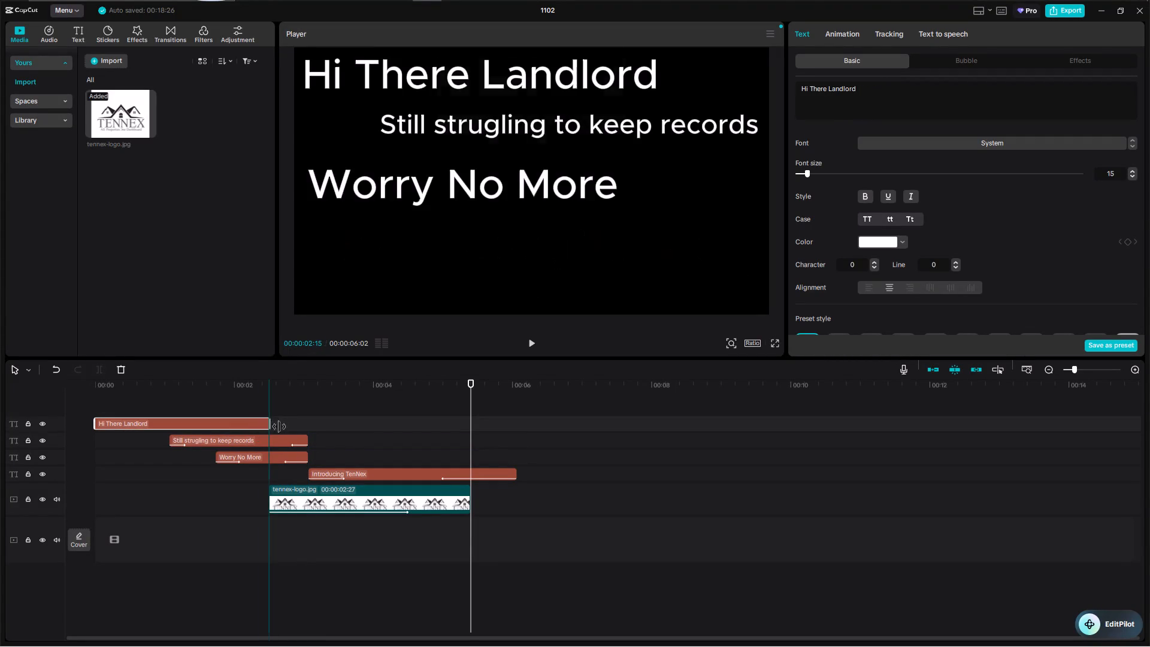
drag(279, 427, 305, 436)
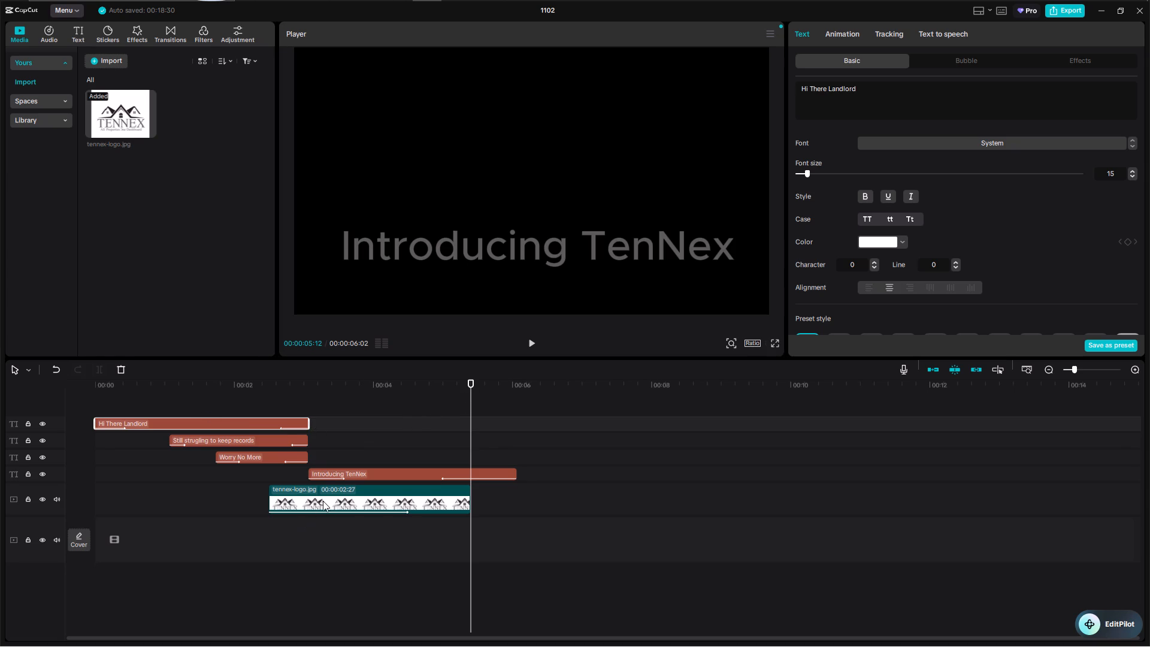
Move the tennex-logo.jpg clip later to start together with "Introducing TenNex" and return the playhead to the beginning.
drag(323, 499, 362, 498)
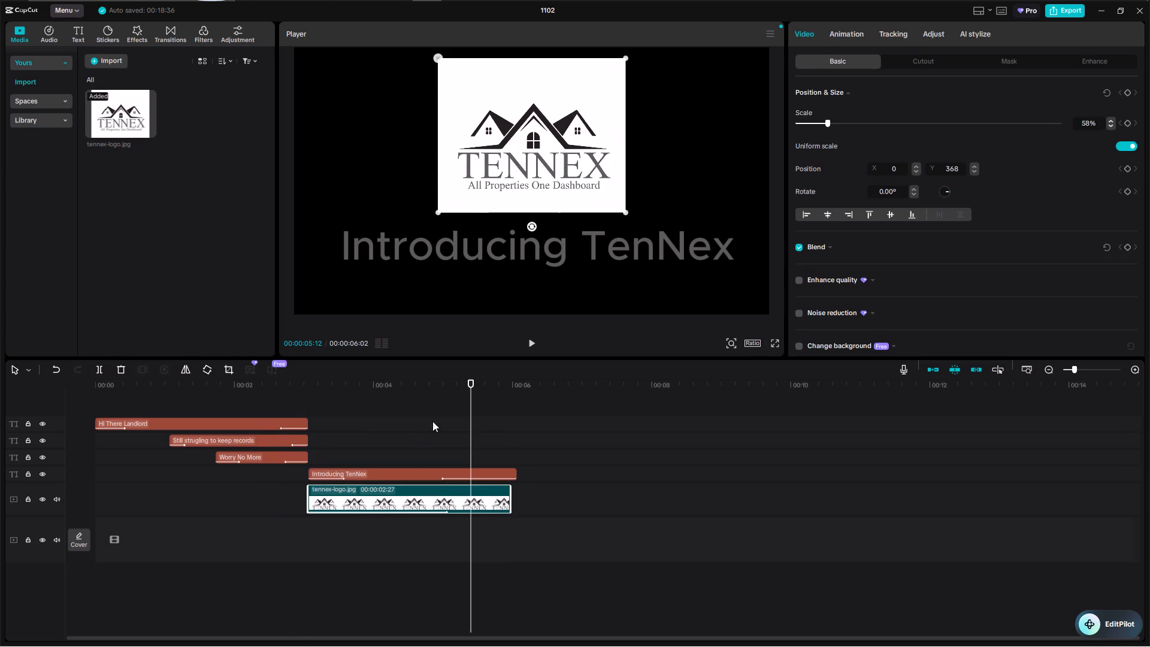
drag(468, 377, 388, 389)
drag(388, 389, 322, 392)
drag(468, 380, 125, 396)
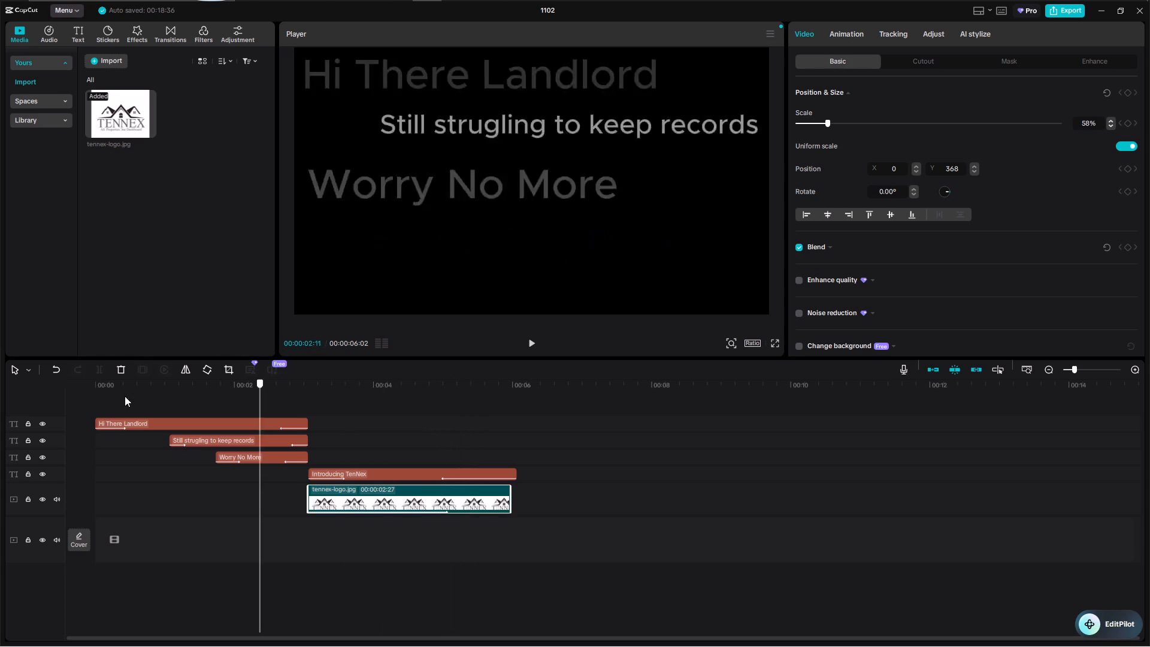
drag(125, 396, 73, 395)
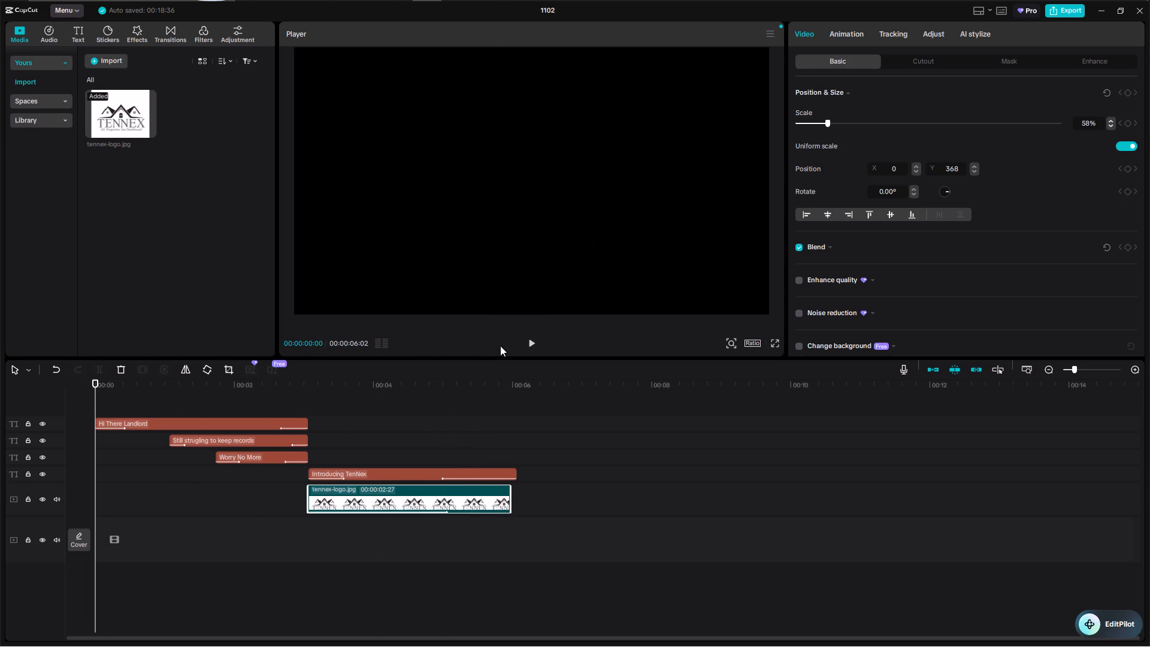
Extend the ends of the "Hi There Landlord", "Still strugling to keep records" and "Worry No More" clips to about 5 s.
click(230, 427)
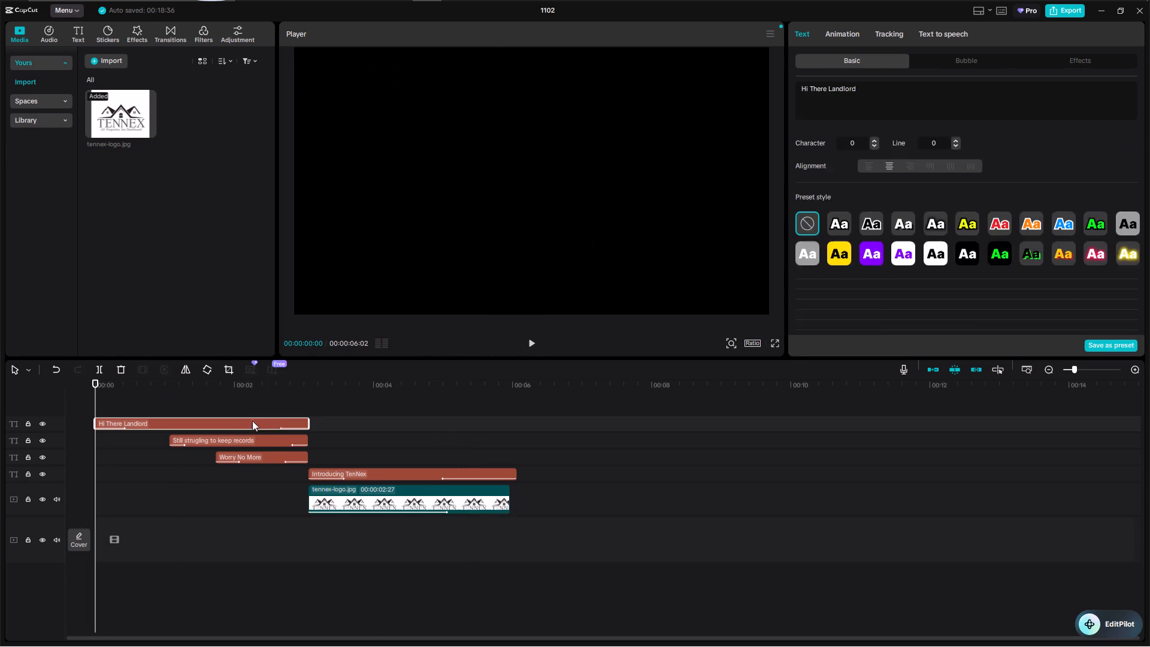
drag(307, 423, 326, 424)
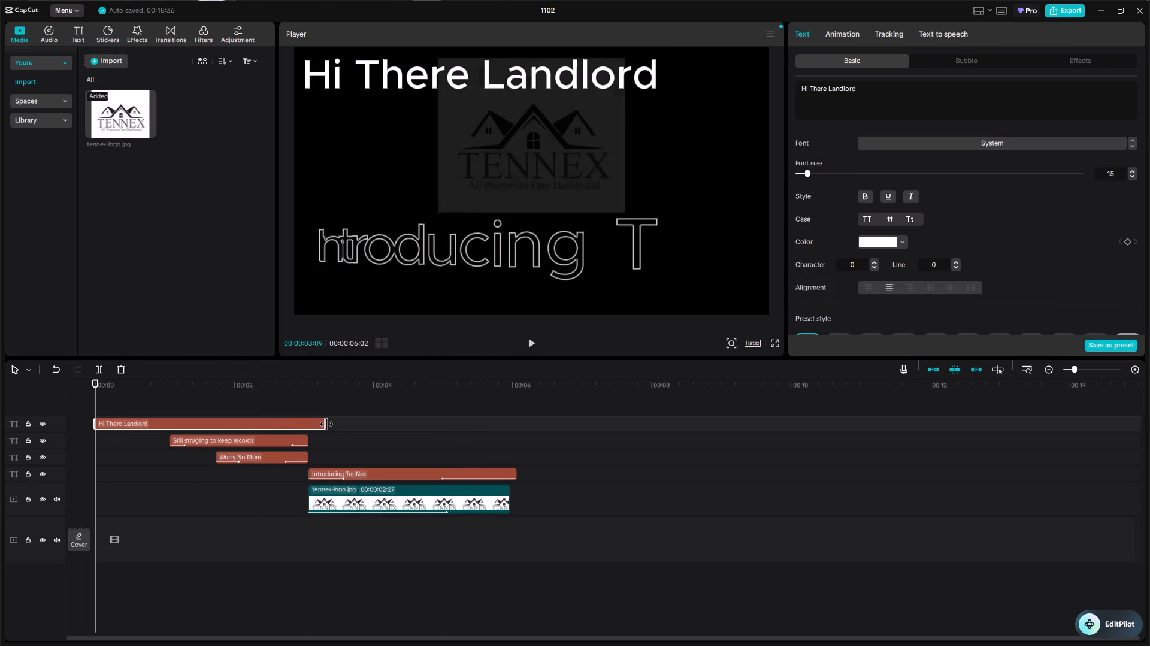
drag(326, 424, 366, 428)
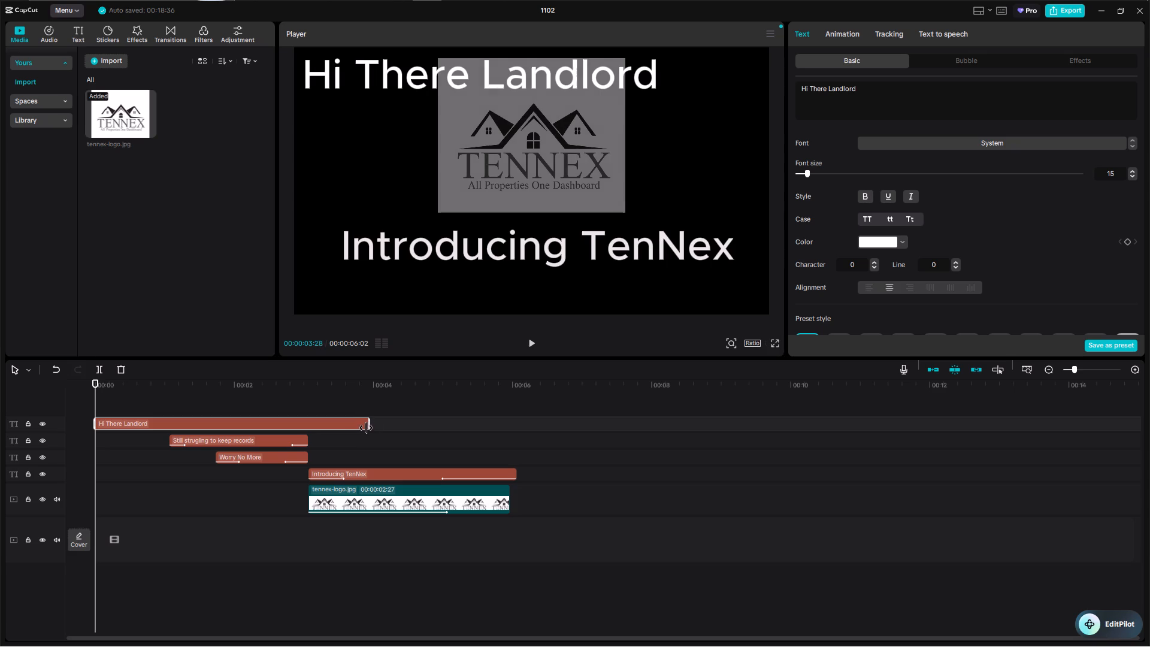
drag(366, 428, 443, 432)
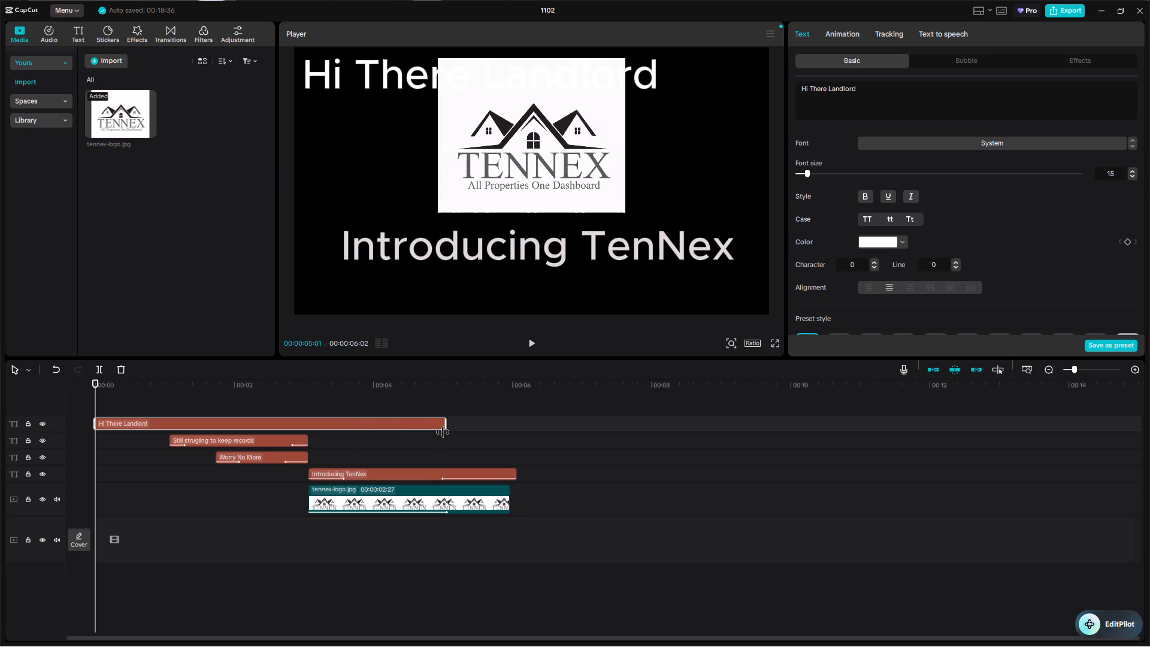
drag(443, 432, 440, 430)
click(289, 444)
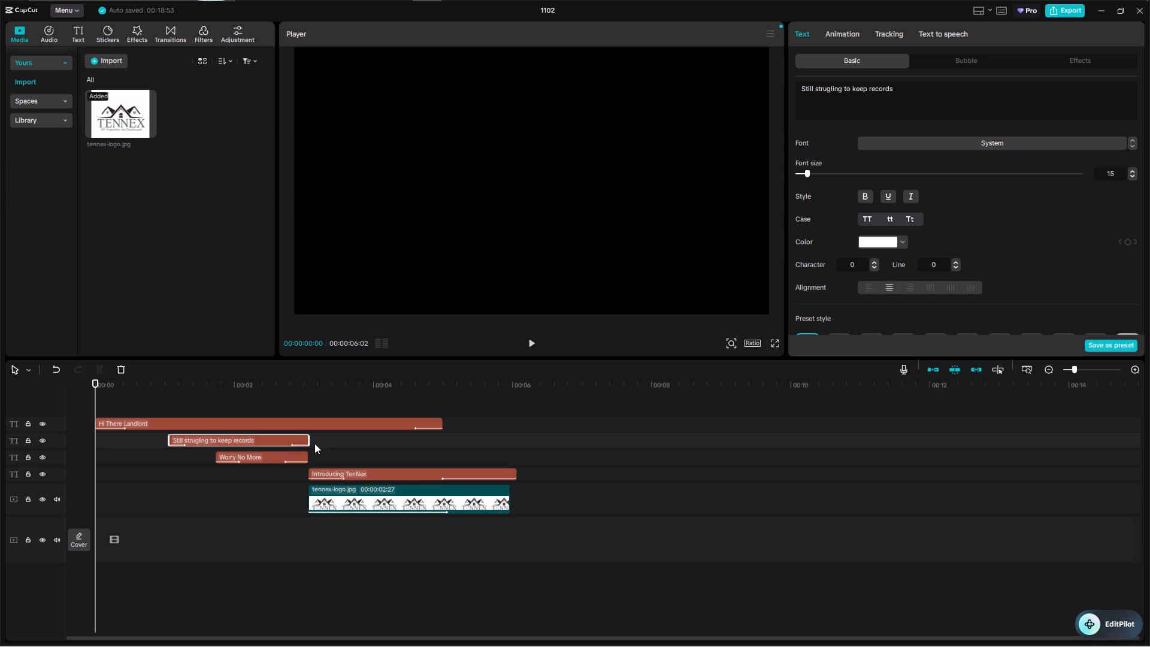
drag(308, 440, 413, 446)
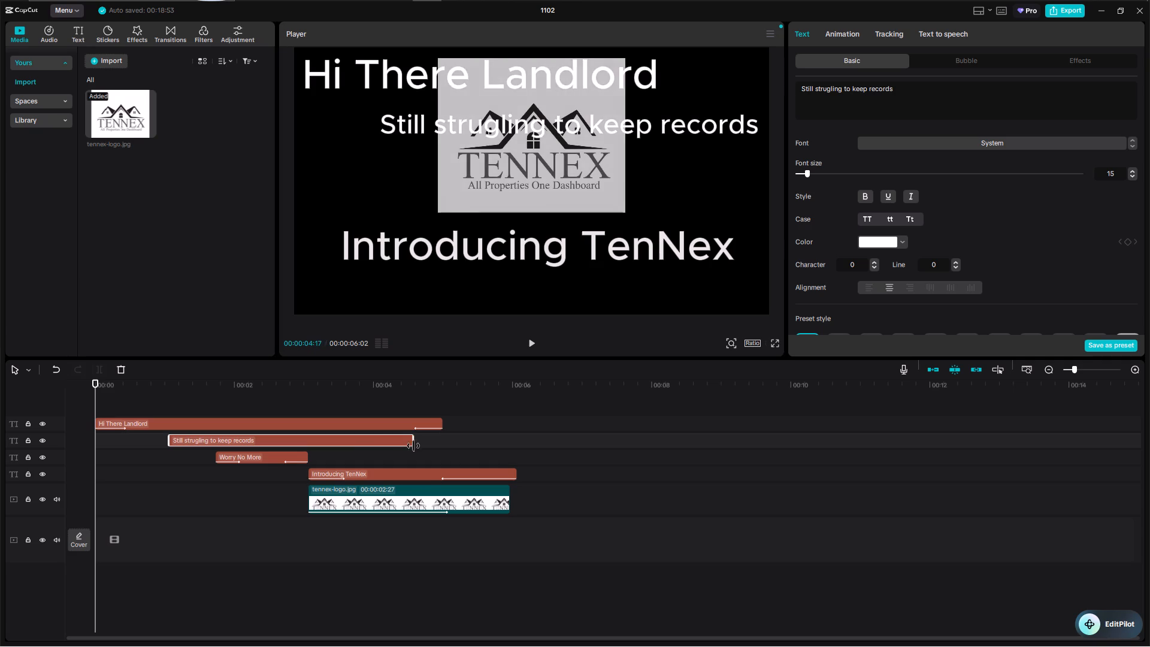
drag(413, 446, 444, 447)
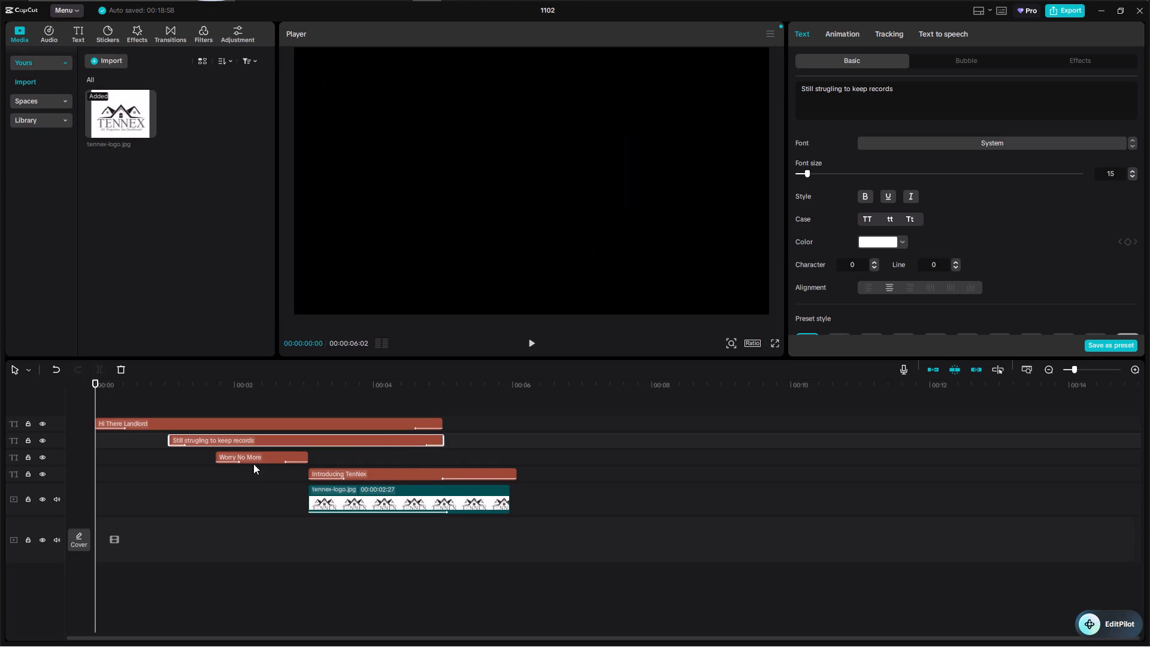
click(287, 458)
drag(308, 456, 341, 456)
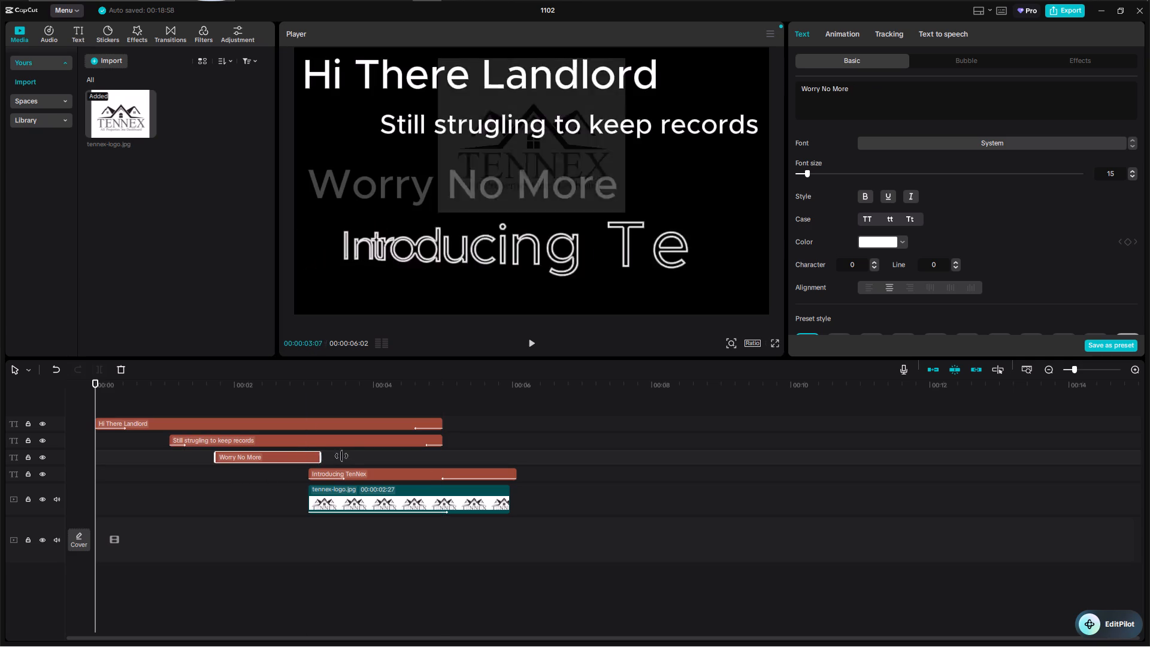
drag(341, 456, 436, 462)
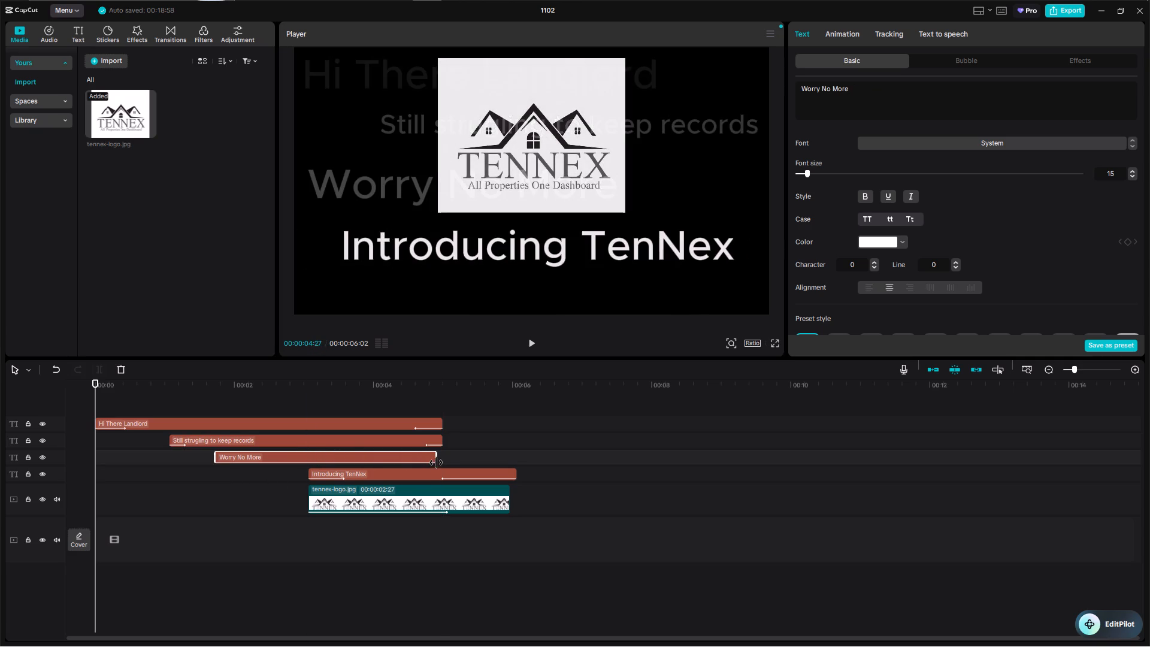
drag(436, 462, 444, 460)
Trim the start of the "Still strugling to keep records" clip to about 1.5 s.
click(183, 437)
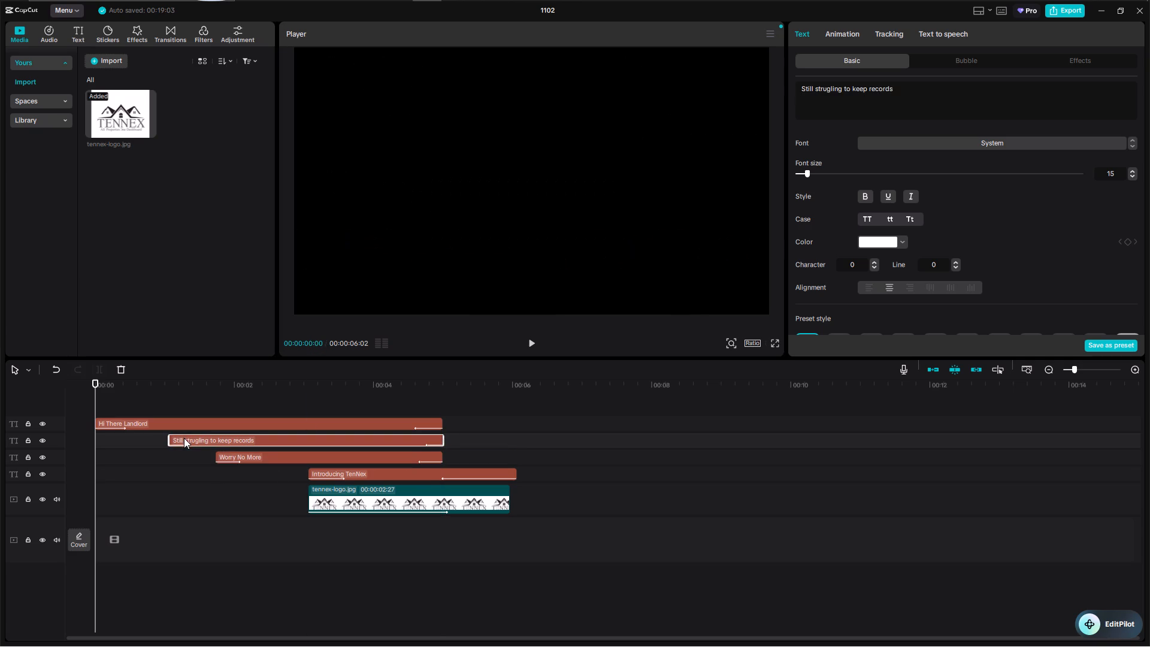
drag(168, 440, 196, 445)
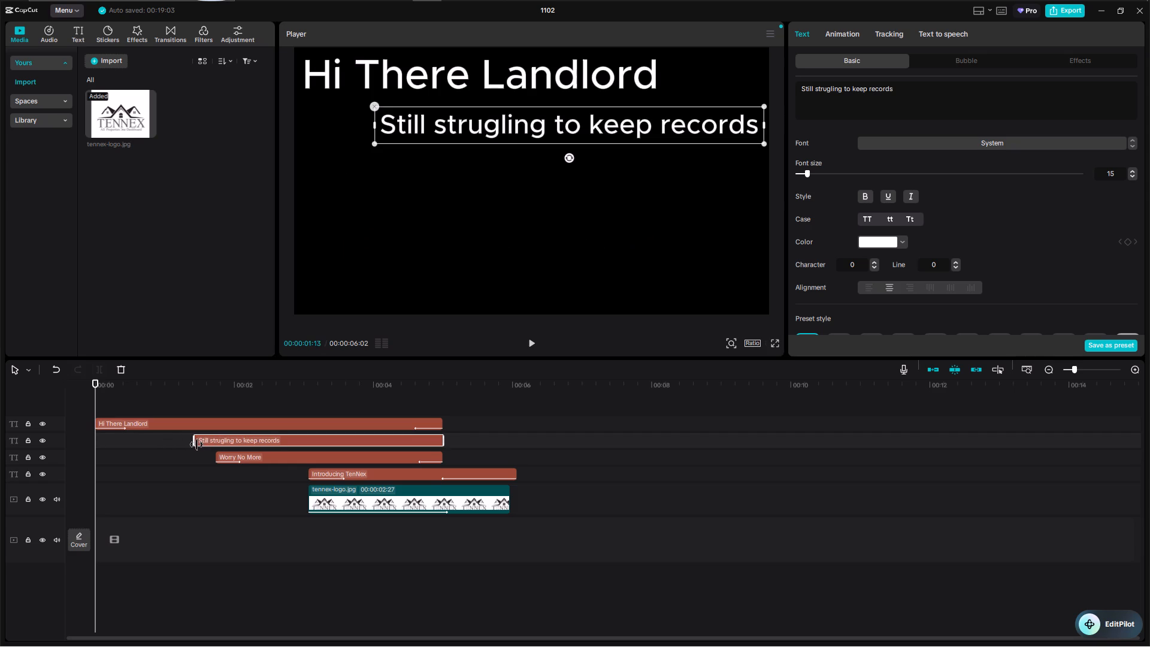
drag(196, 445, 200, 445)
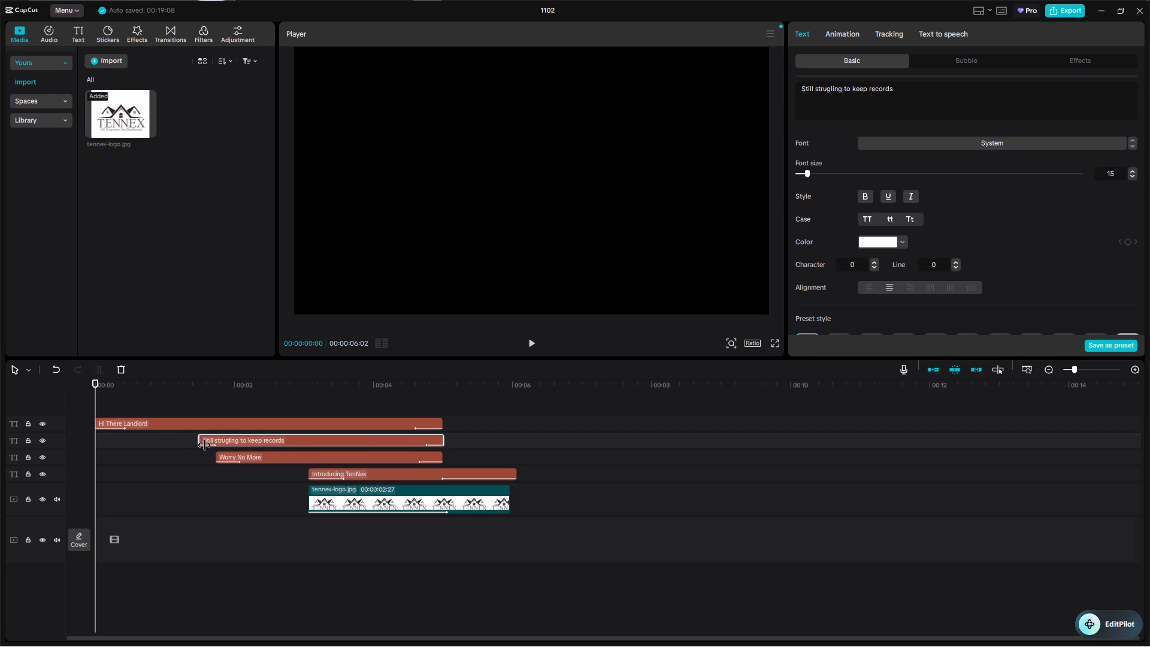
Trim the start of the "Worry No More" clip to about 2 s.
click(251, 455)
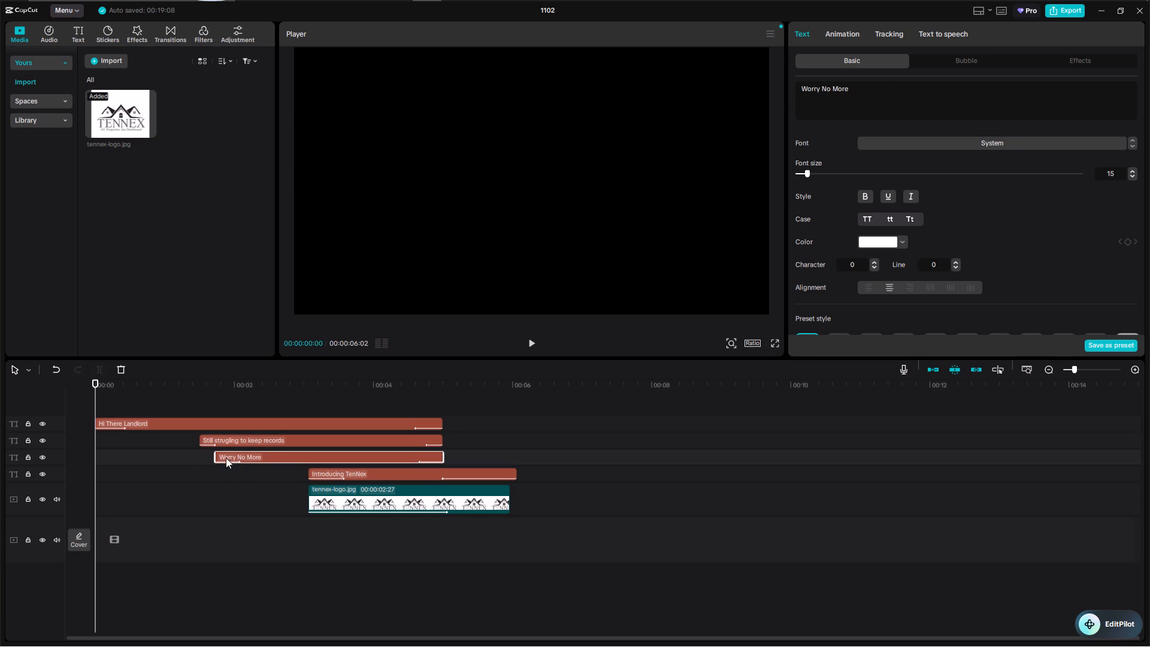
drag(215, 459, 274, 458)
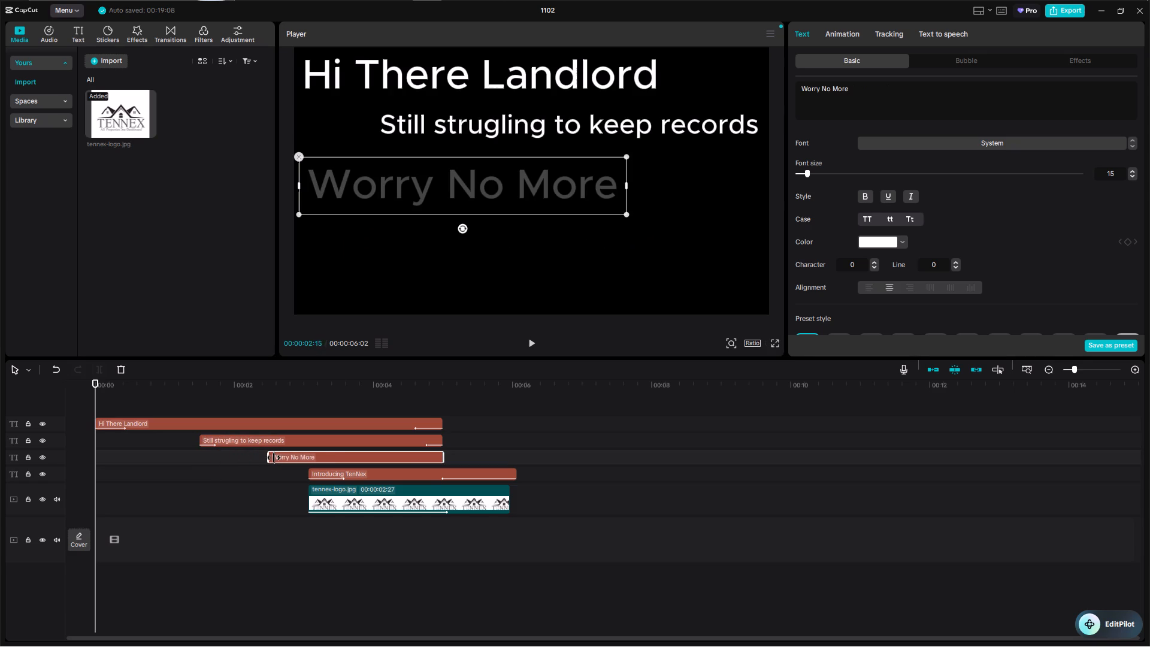
drag(274, 458, 295, 459)
drag(295, 459, 265, 455)
drag(265, 455, 240, 458)
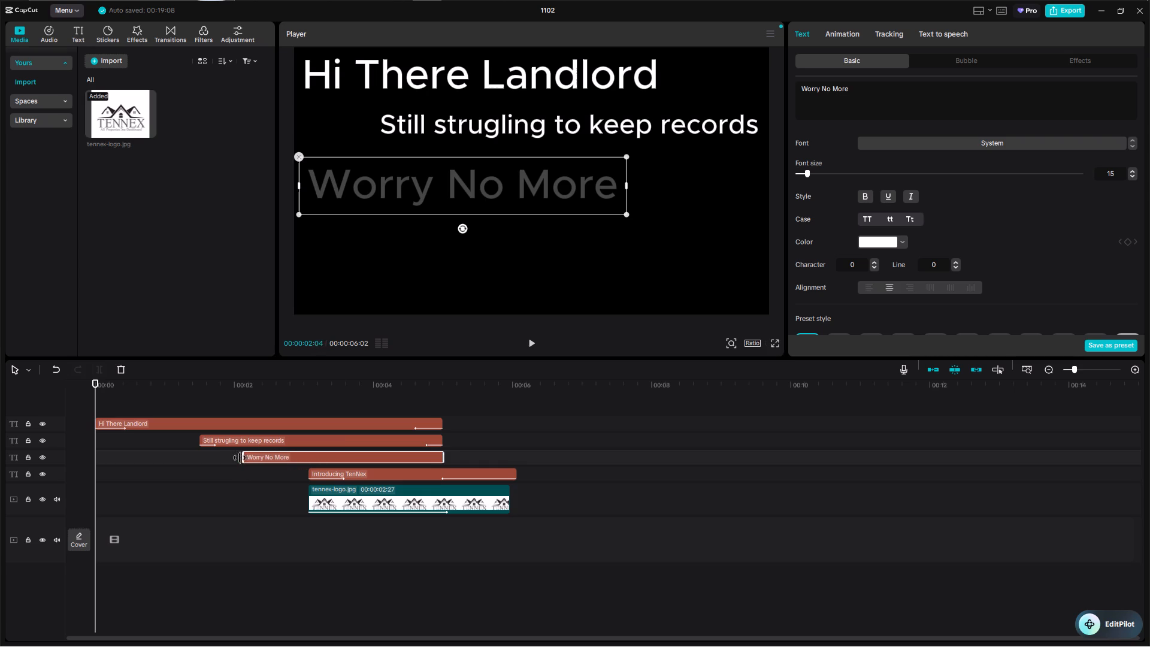
drag(240, 458, 229, 457)
drag(229, 457, 236, 456)
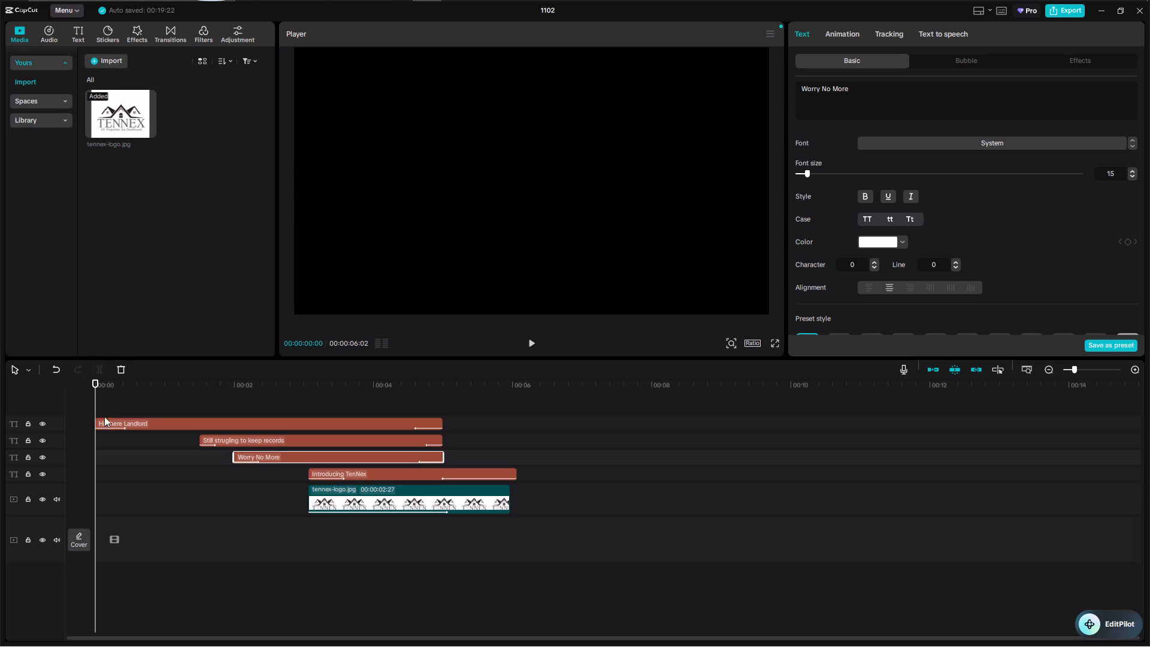
Play the video from the beginning and move the whole "Worry No More" clip about 0.9 s later.
click(525, 344)
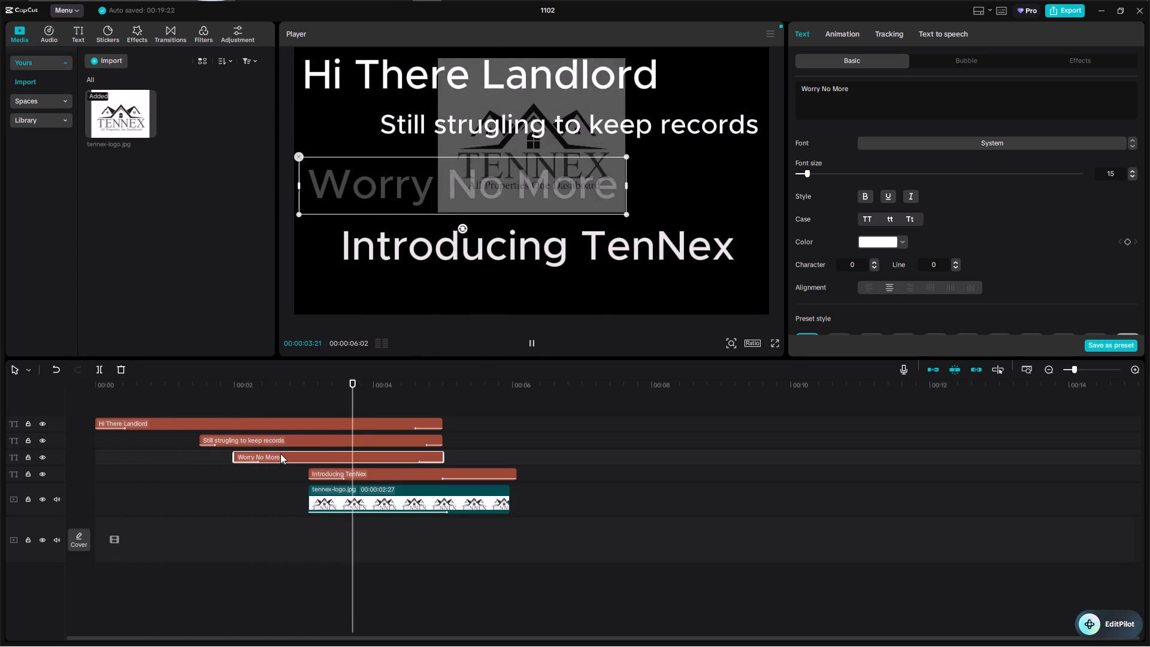
drag(298, 454, 348, 453)
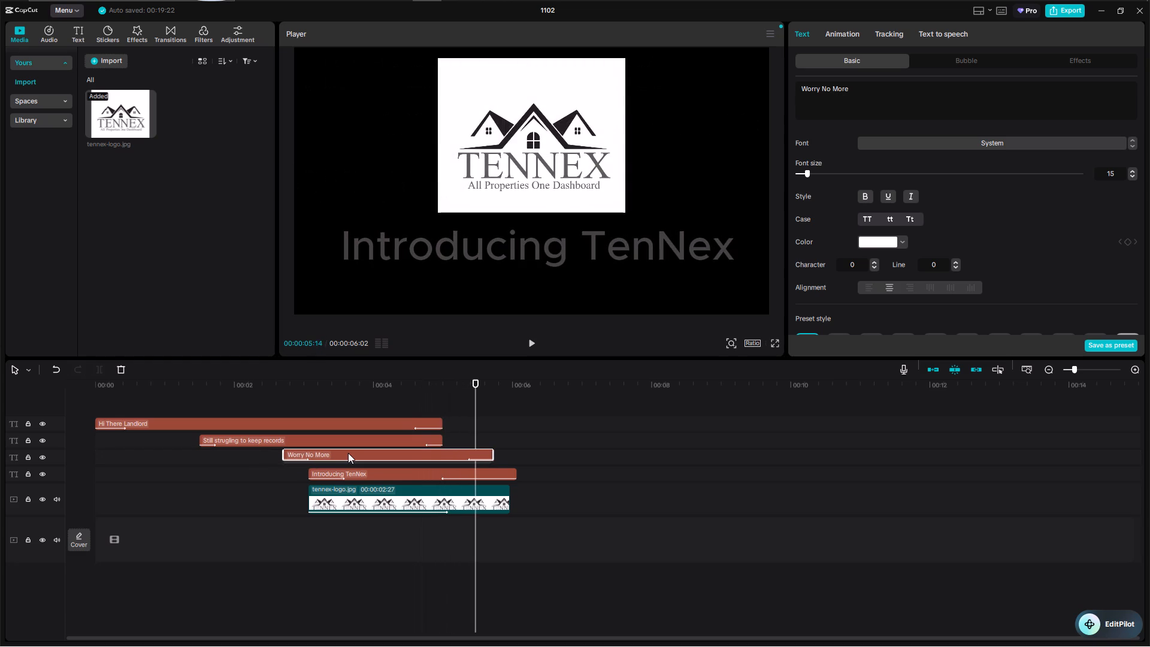
drag(348, 453, 359, 452)
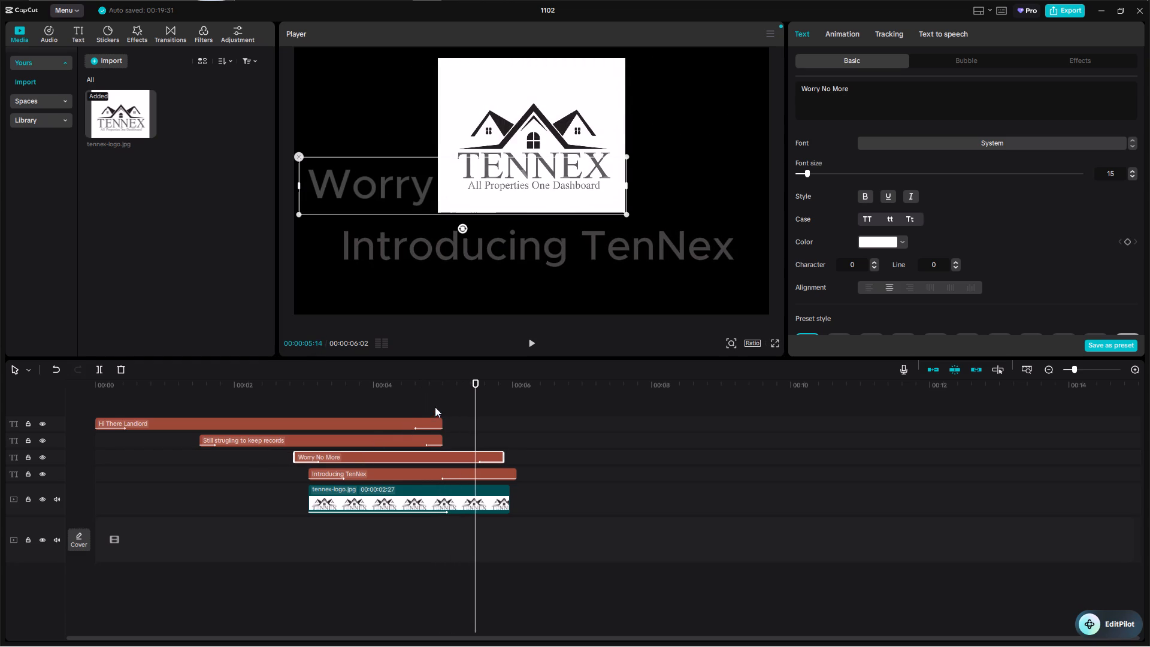
Return the playhead to the beginning and move the "Introducing TenNex" clip to start where "Worry No More" ends.
drag(474, 380, 357, 389)
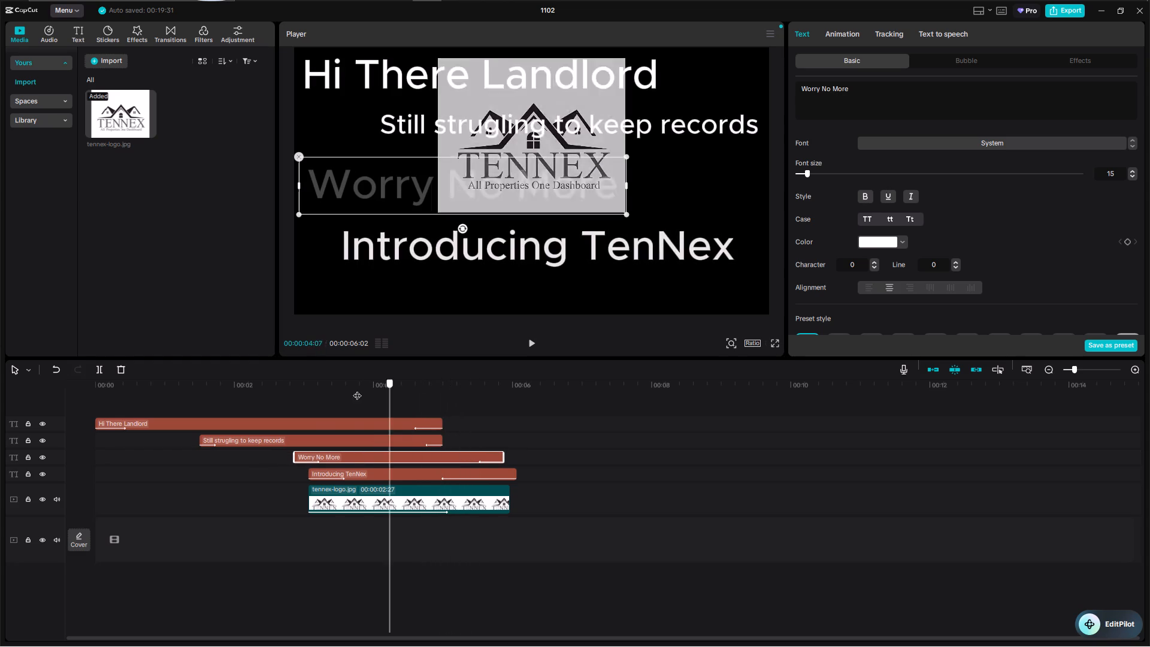
drag(357, 389, 82, 388)
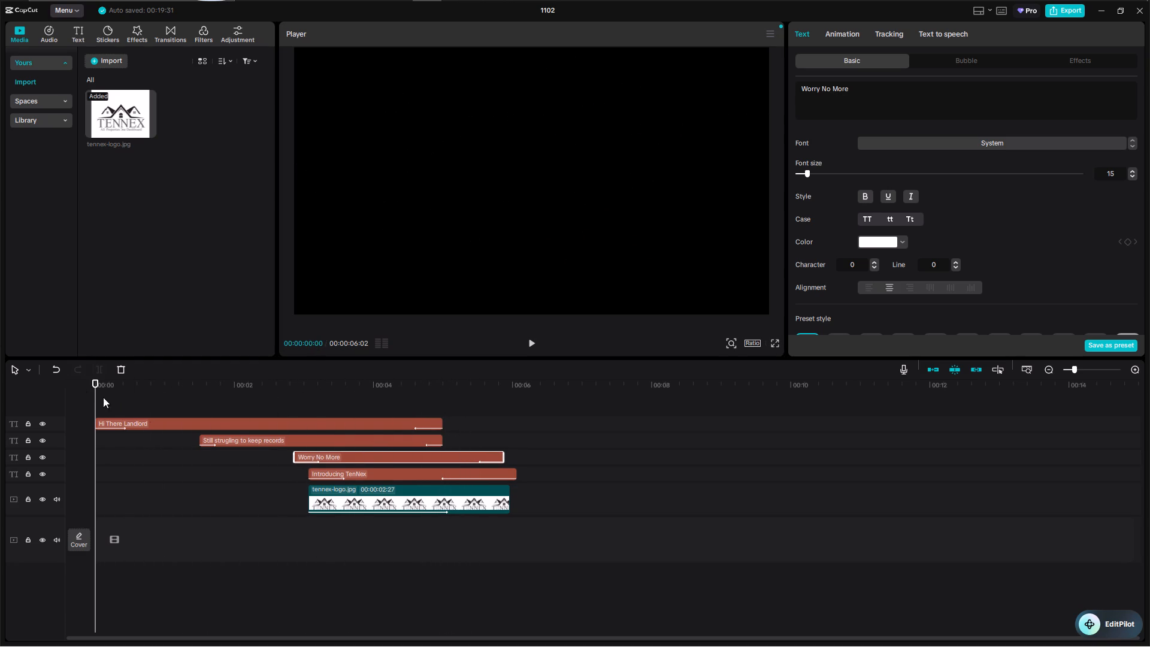
click(394, 472)
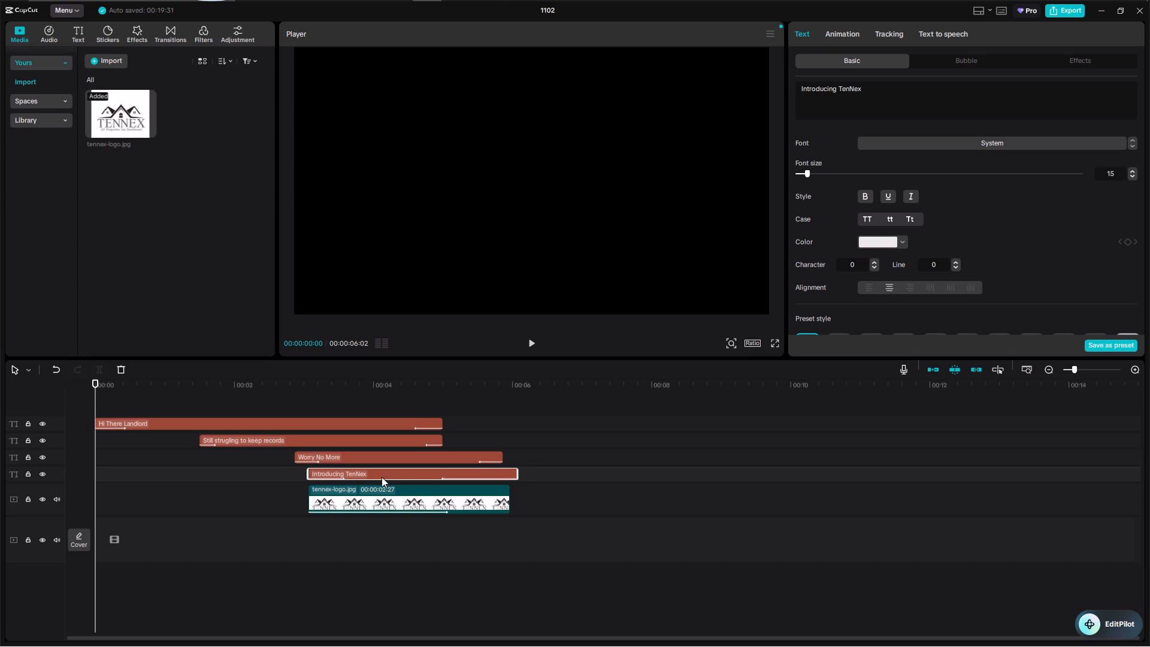
drag(382, 474, 578, 474)
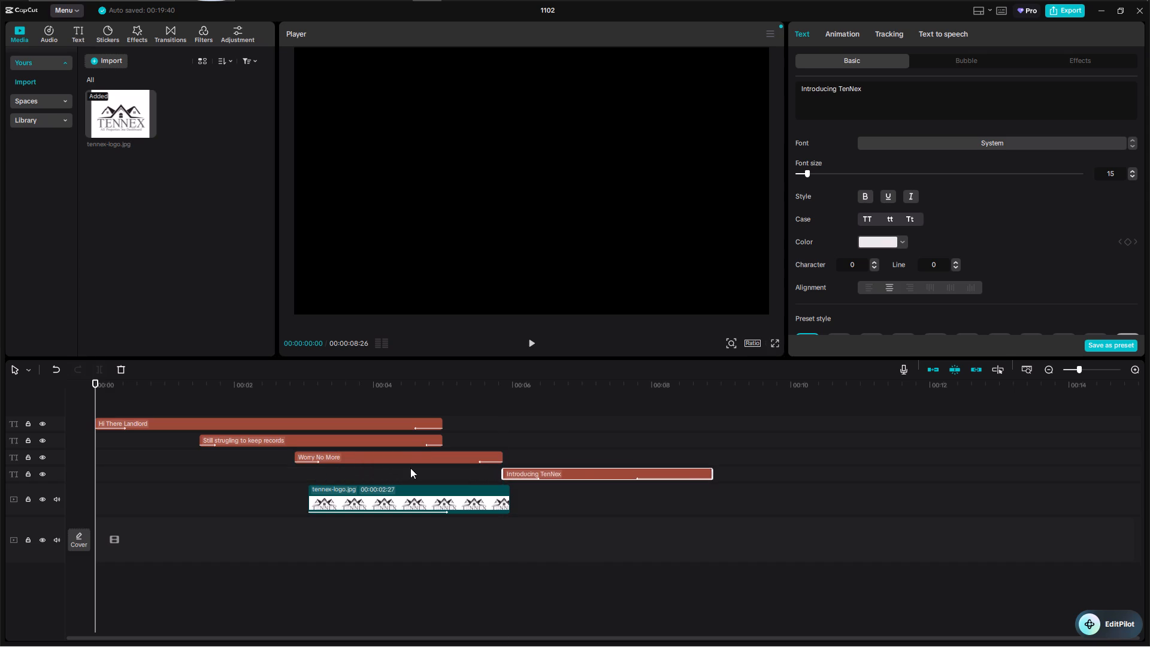
Extend the end of the "Still strugling to keep records" clip to line up with the end of "Worry No More".
click(407, 442)
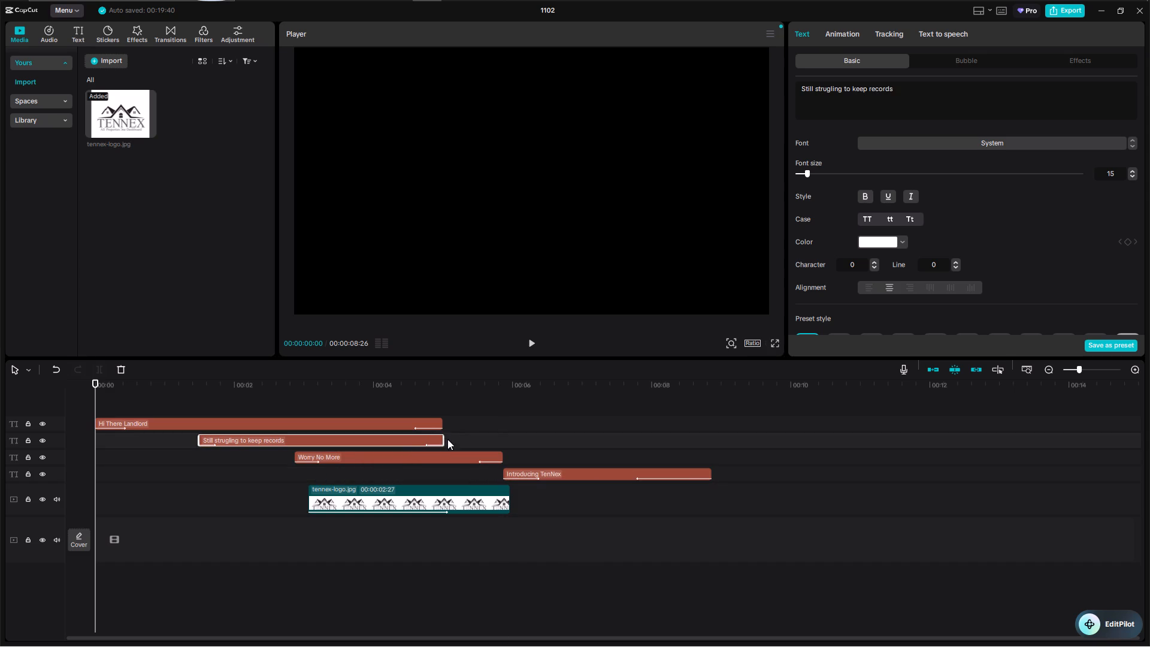
drag(442, 439, 503, 452)
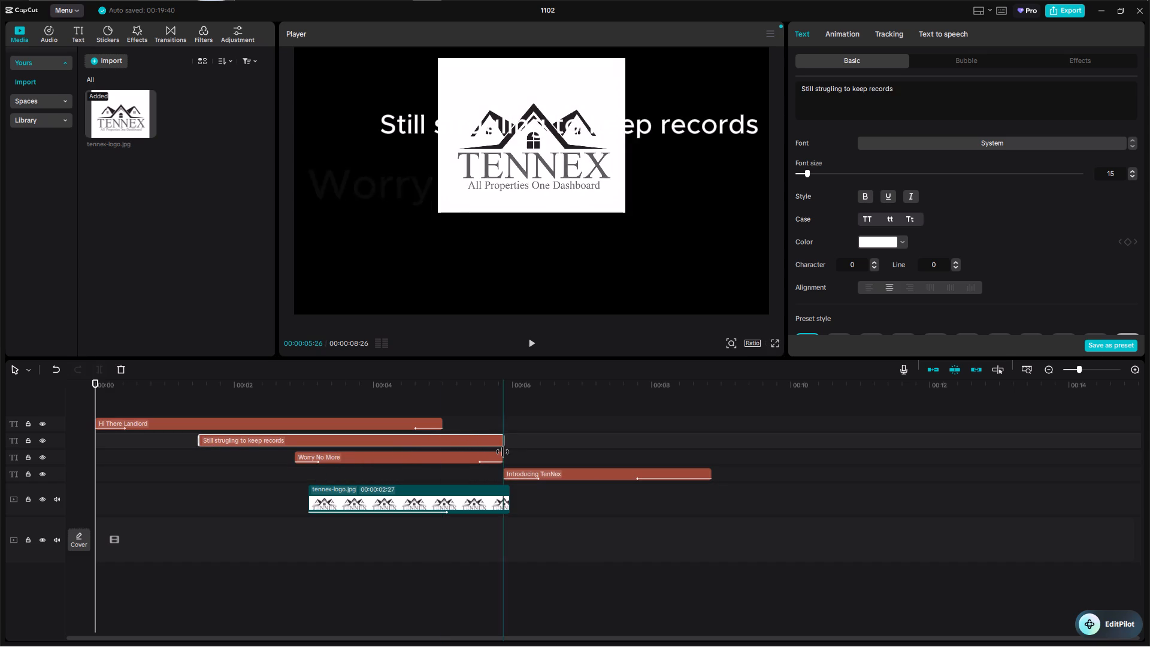
drag(503, 452, 503, 452)
Extend the end of the "Hi There Landlord" clip to line up with the ends of the other two opening lines, keeping it on the top track.
click(365, 427)
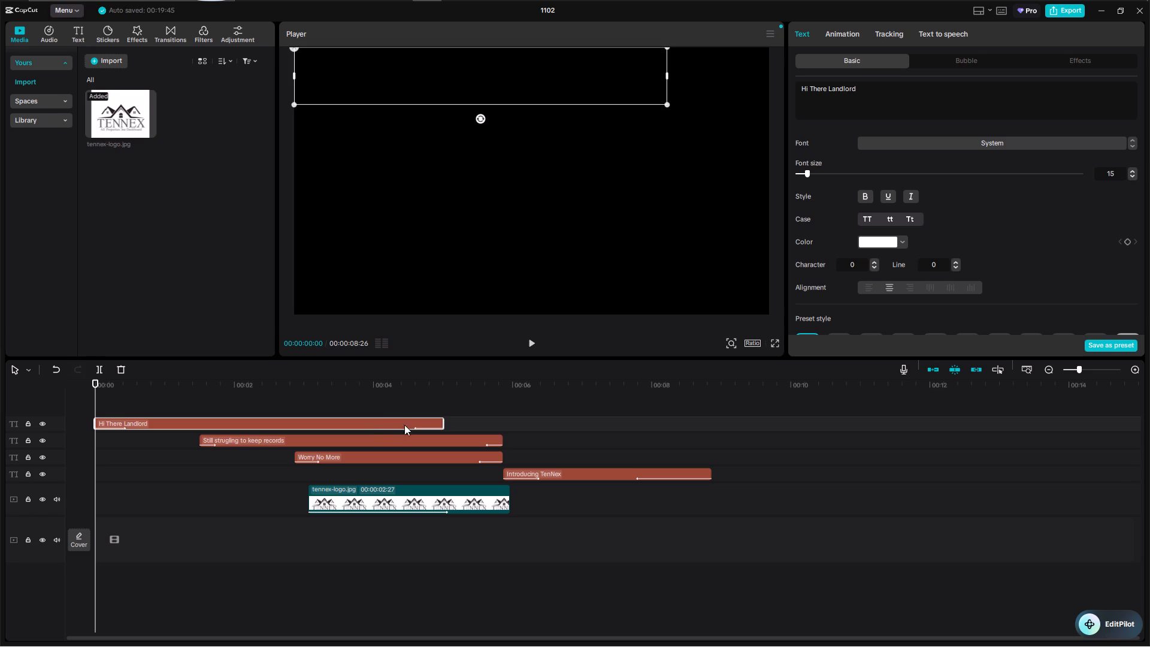
click(439, 425)
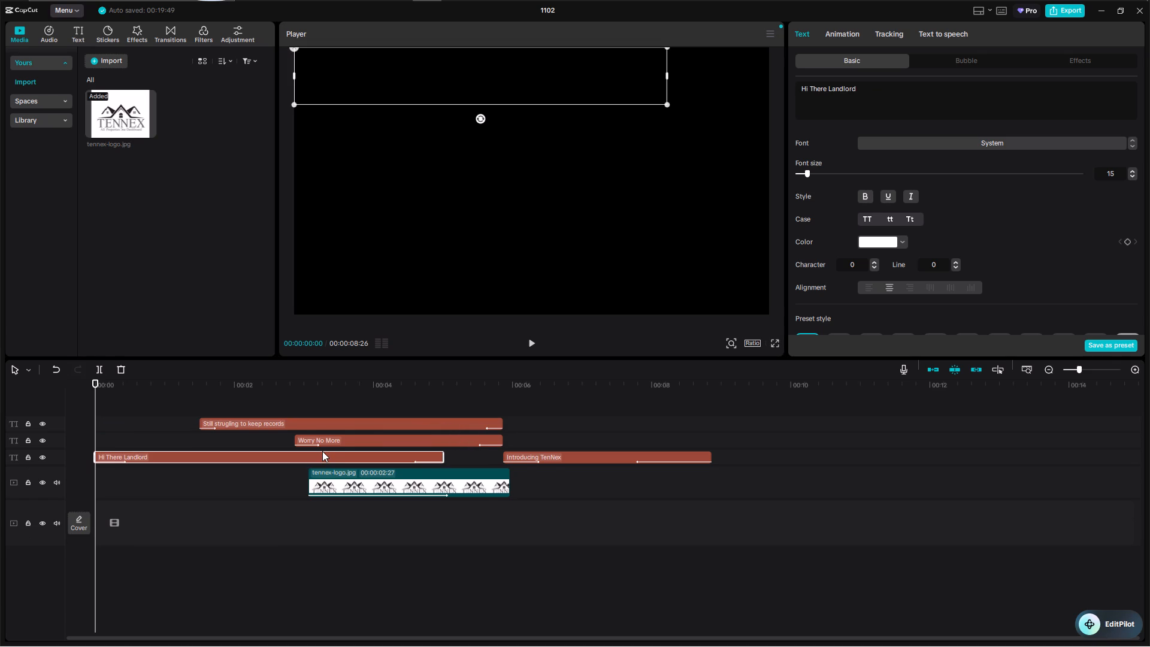
drag(175, 458, 174, 423)
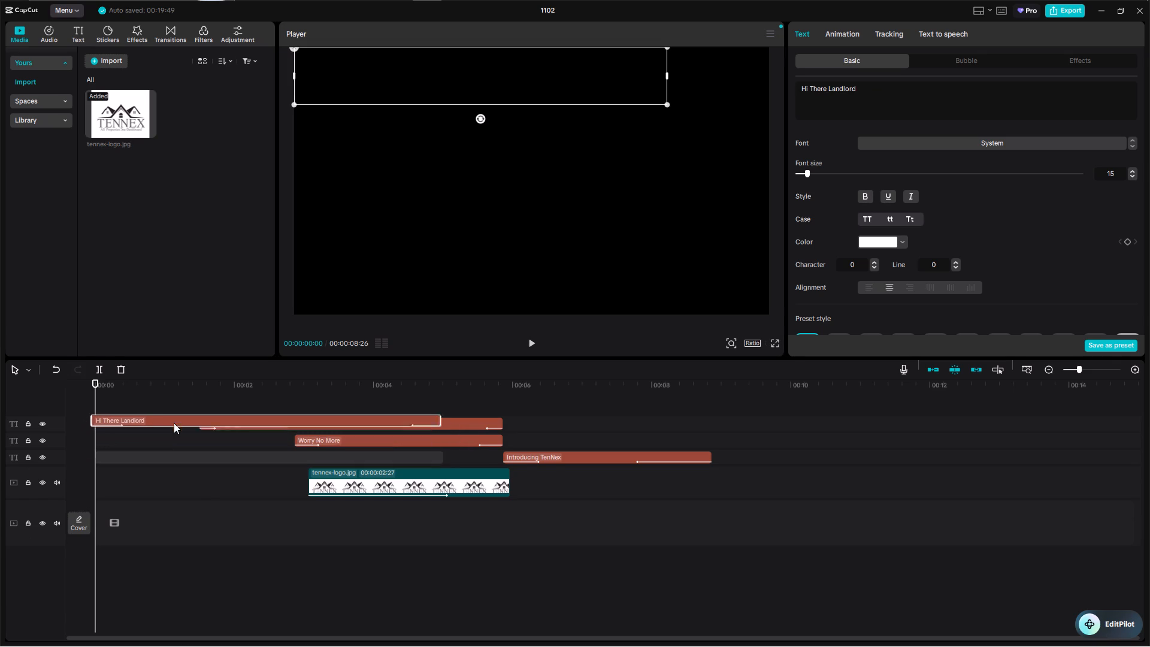
drag(174, 423, 179, 412)
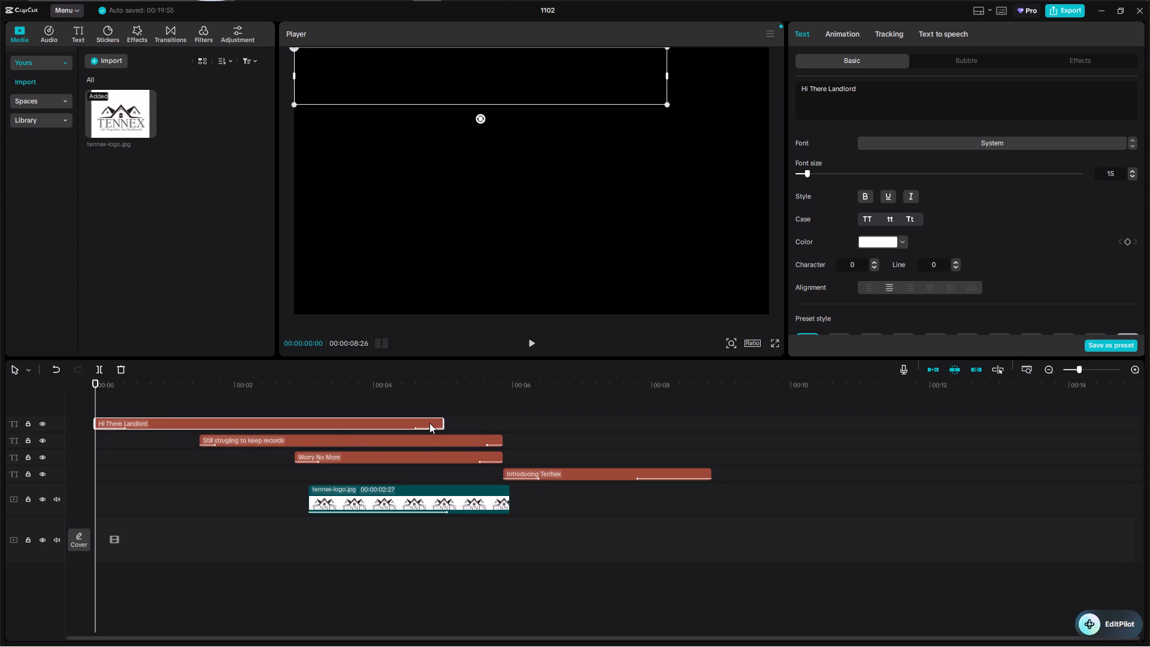
drag(441, 423, 500, 424)
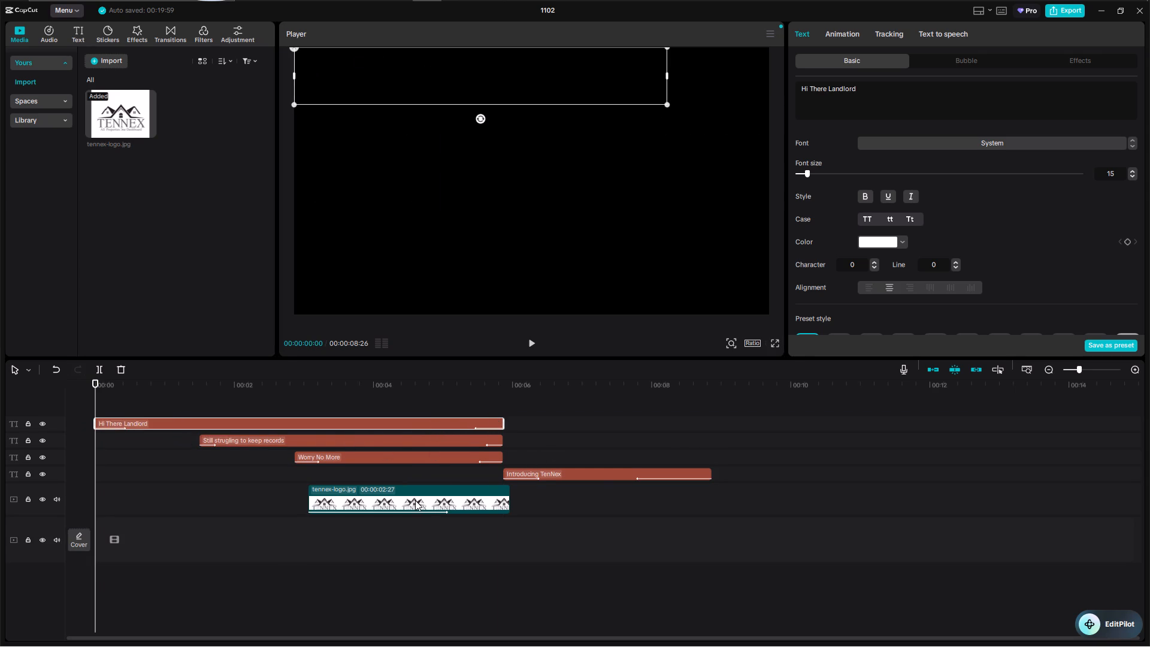
Move the tennex-logo.jpg clip to start together with the "Introducing TenNex" clip and play the video through from the beginning.
drag(415, 500, 605, 498)
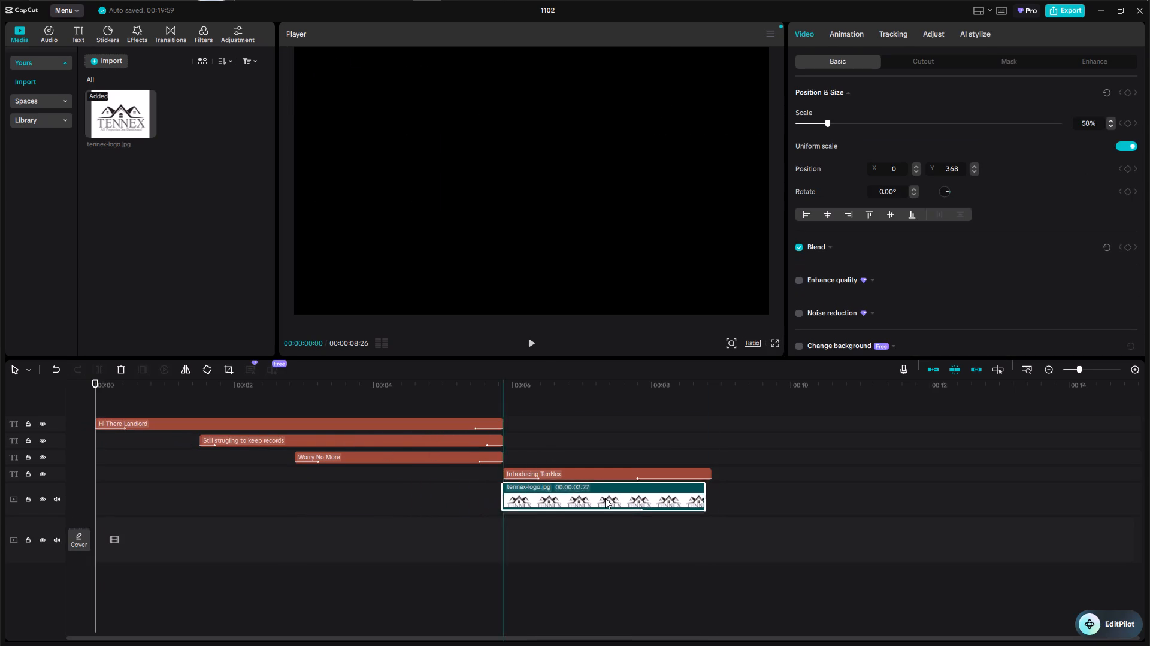
drag(605, 498, 607, 500)
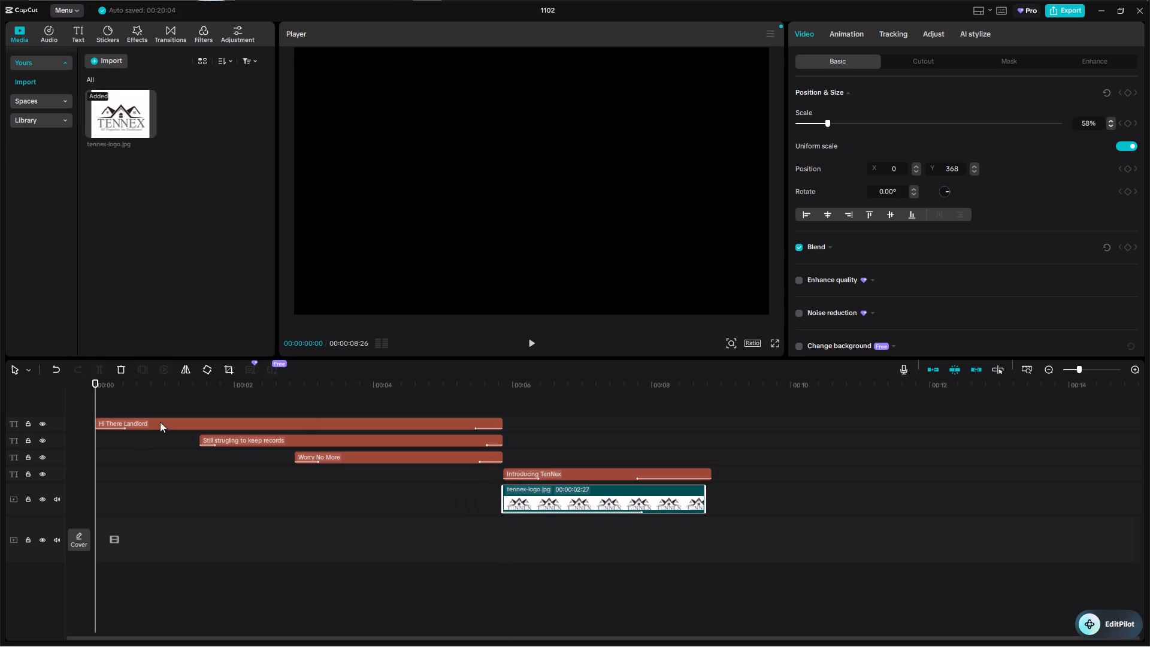
click(530, 343)
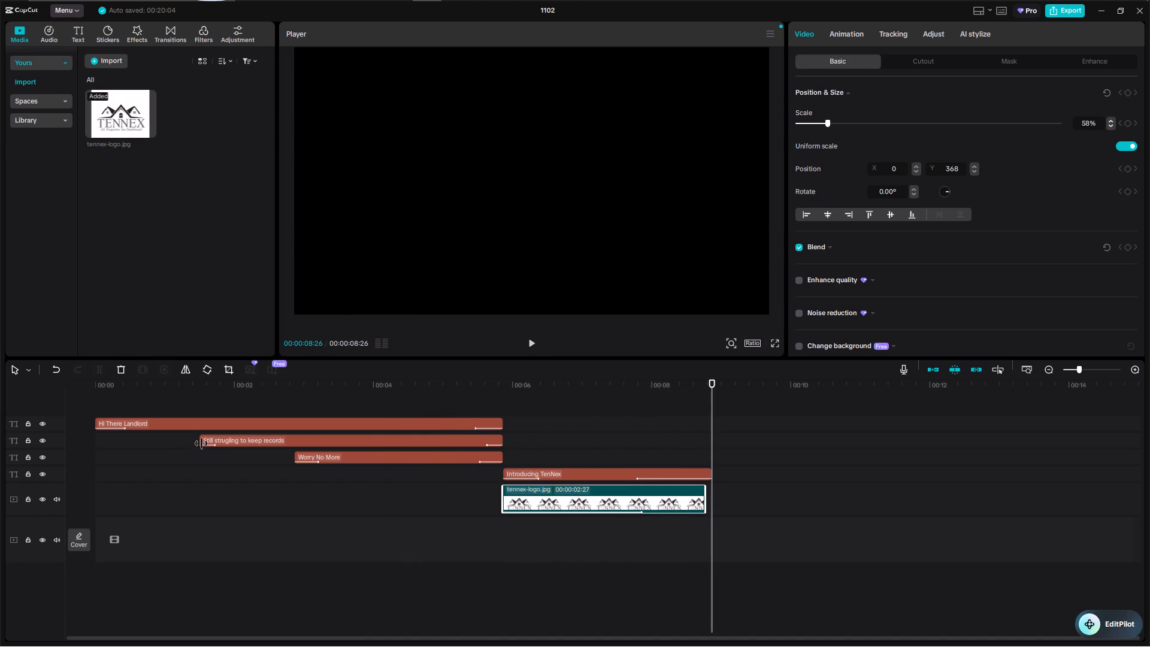
Set the entrance animation duration of the "Hi There Landlord" text to 1.0 s.
click(177, 418)
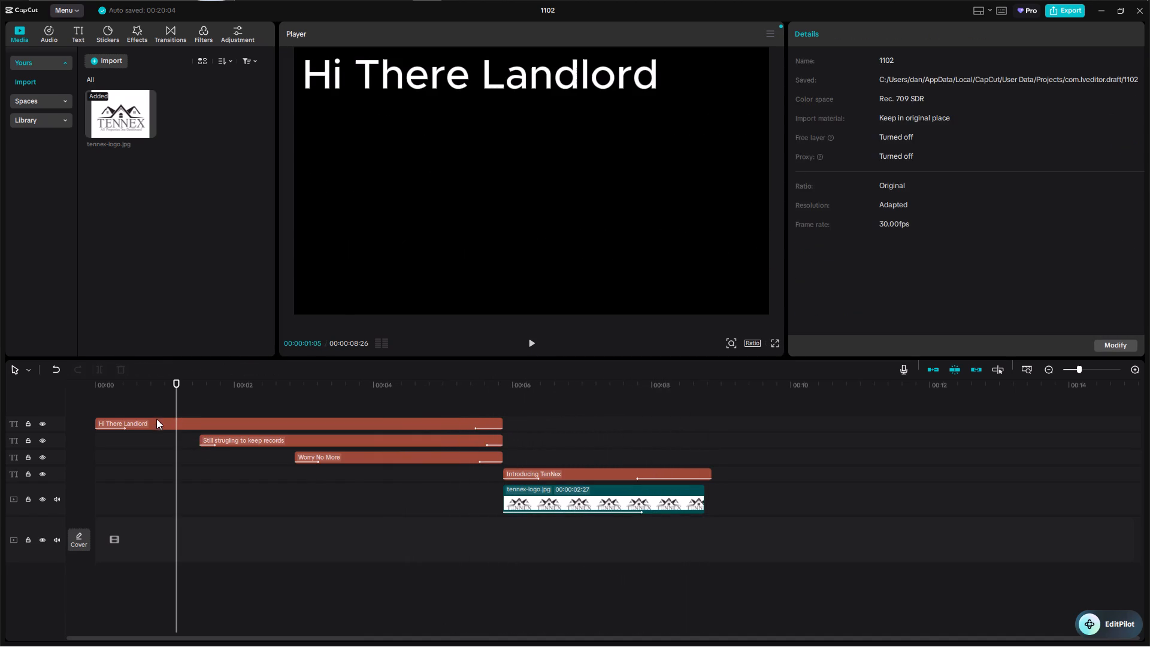
click(156, 418)
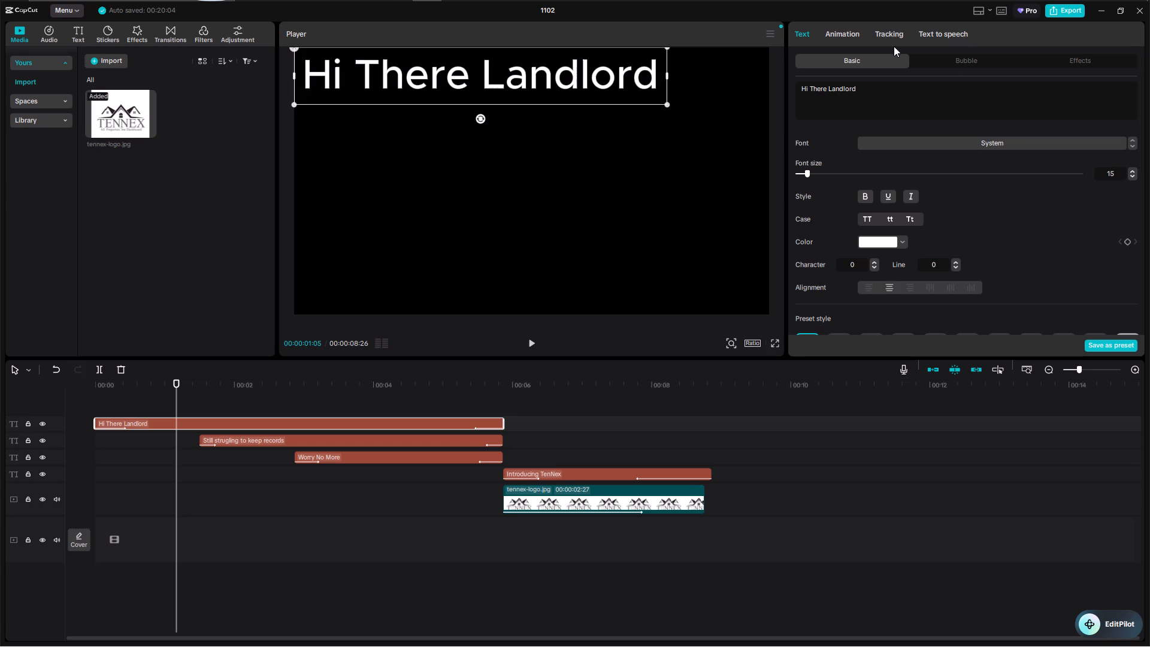
click(842, 34)
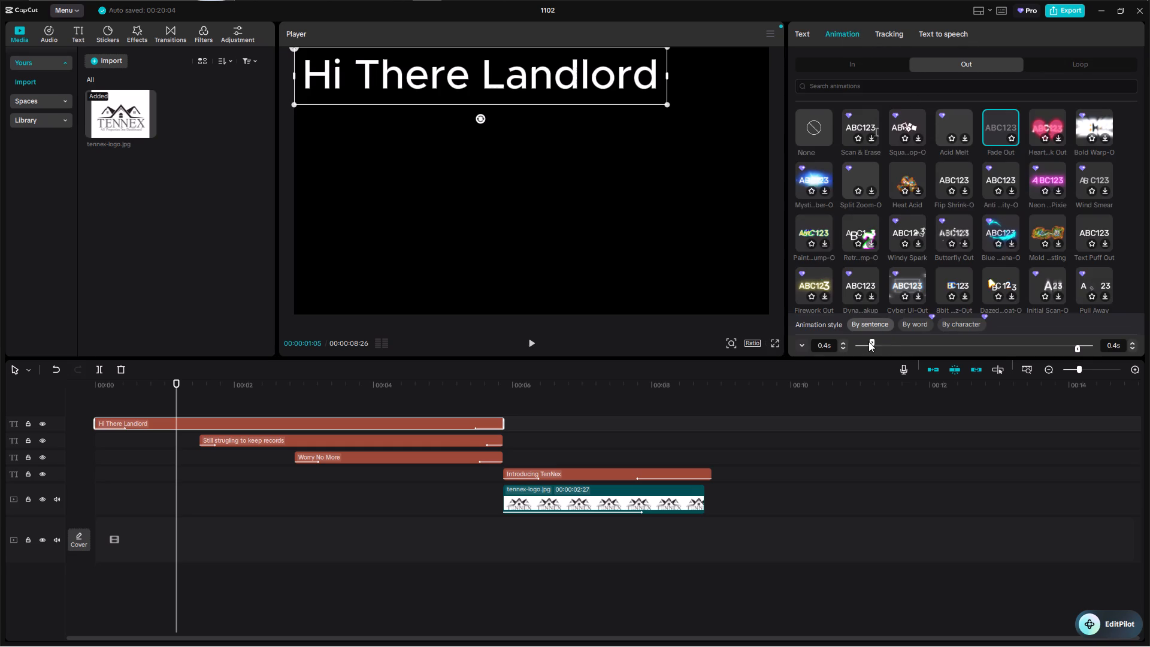
drag(869, 341, 898, 339)
drag(898, 339, 895, 339)
Set the entrance animation duration of the "Still strugling to keep records" text to 1.0 s.
click(250, 438)
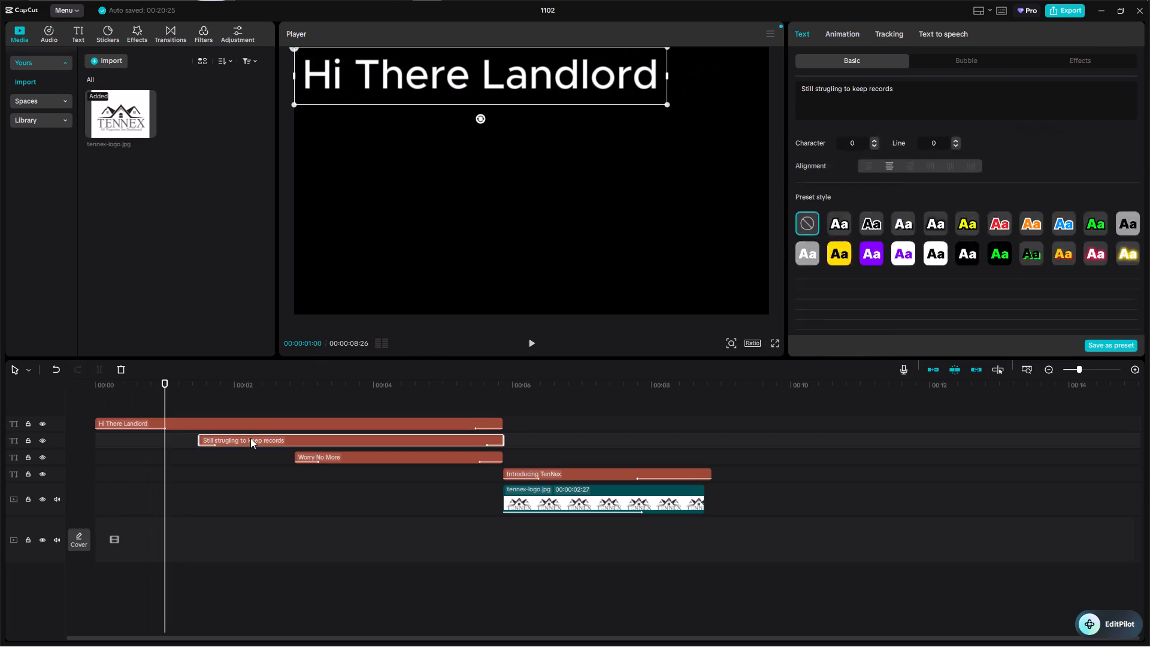
click(850, 35)
drag(867, 342, 892, 342)
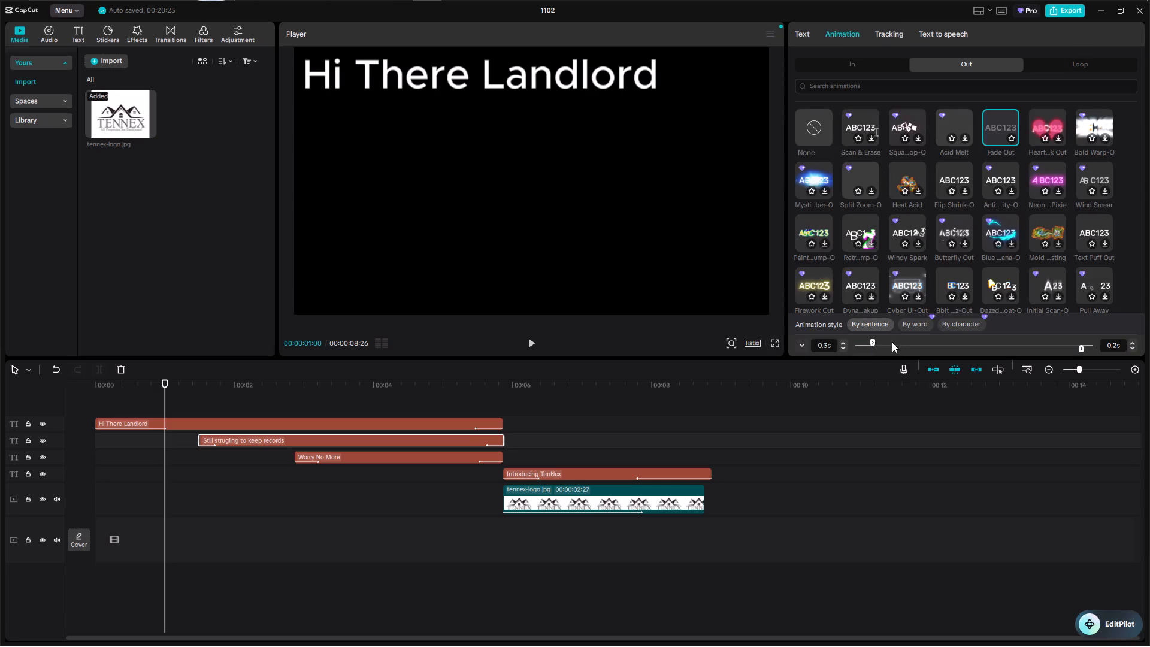
drag(892, 342, 916, 342)
drag(916, 342, 910, 341)
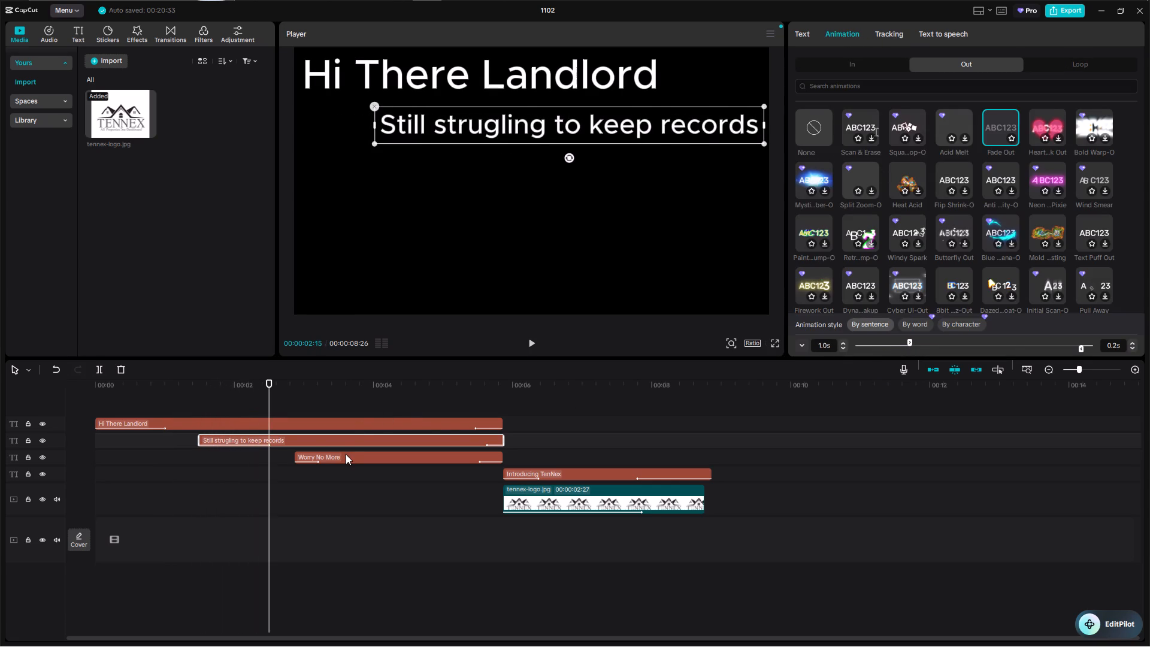
Set the entrance animation duration of the "Worry No More" text to 1.0 s.
click(416, 460)
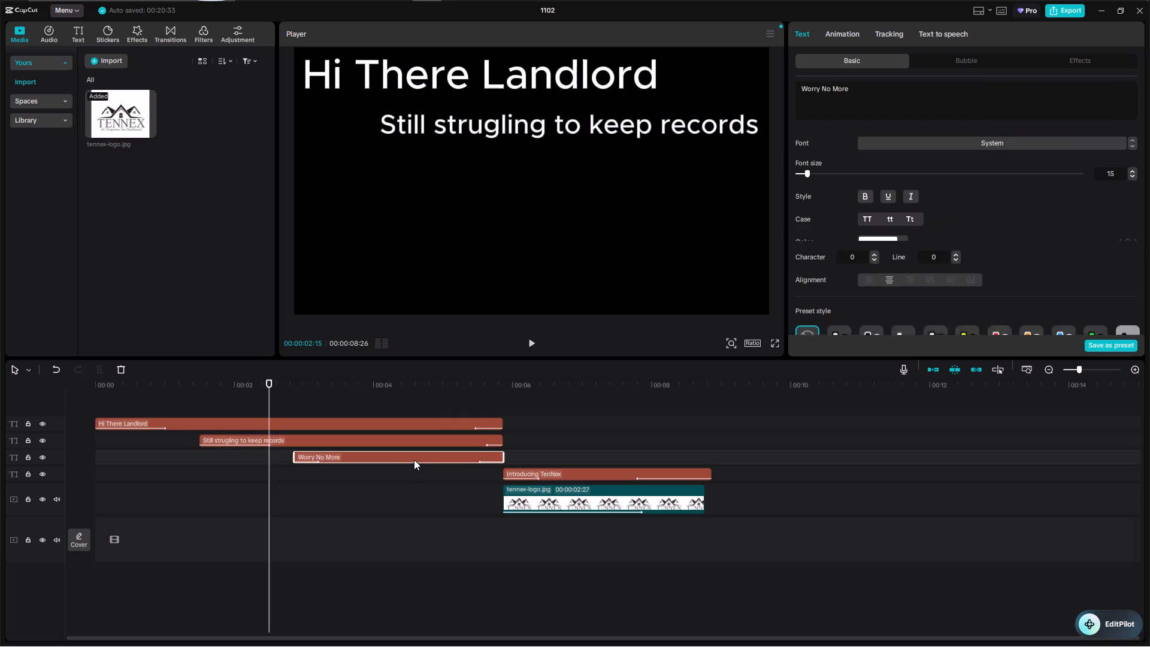
click(842, 41)
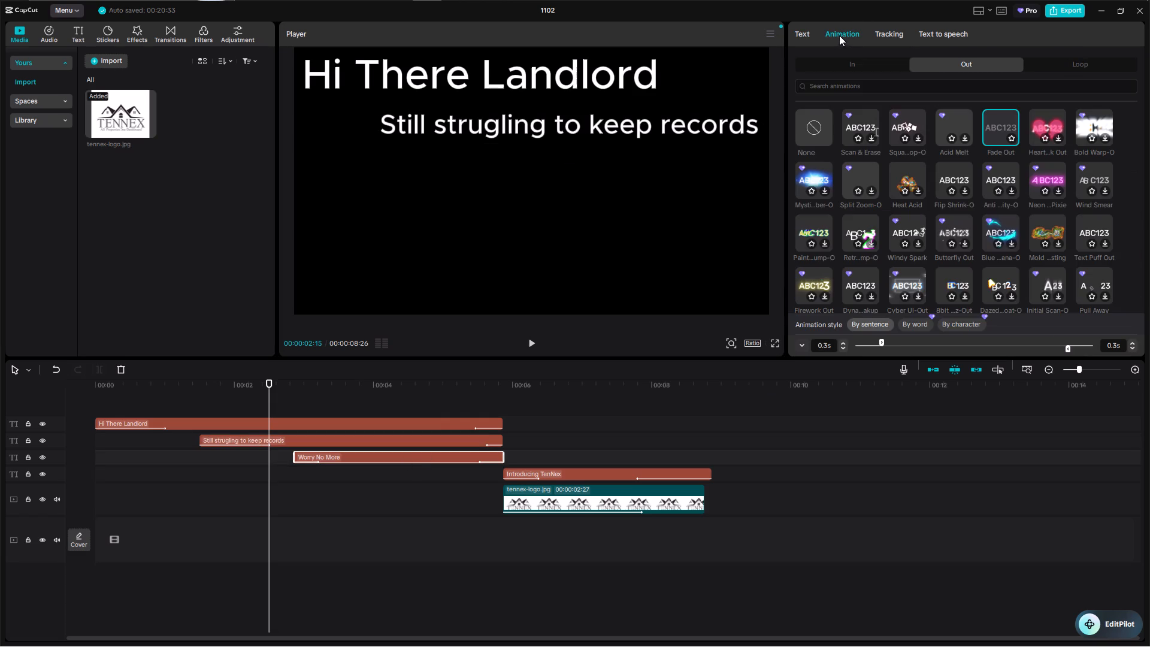
drag(881, 341, 922, 343)
drag(922, 343, 932, 343)
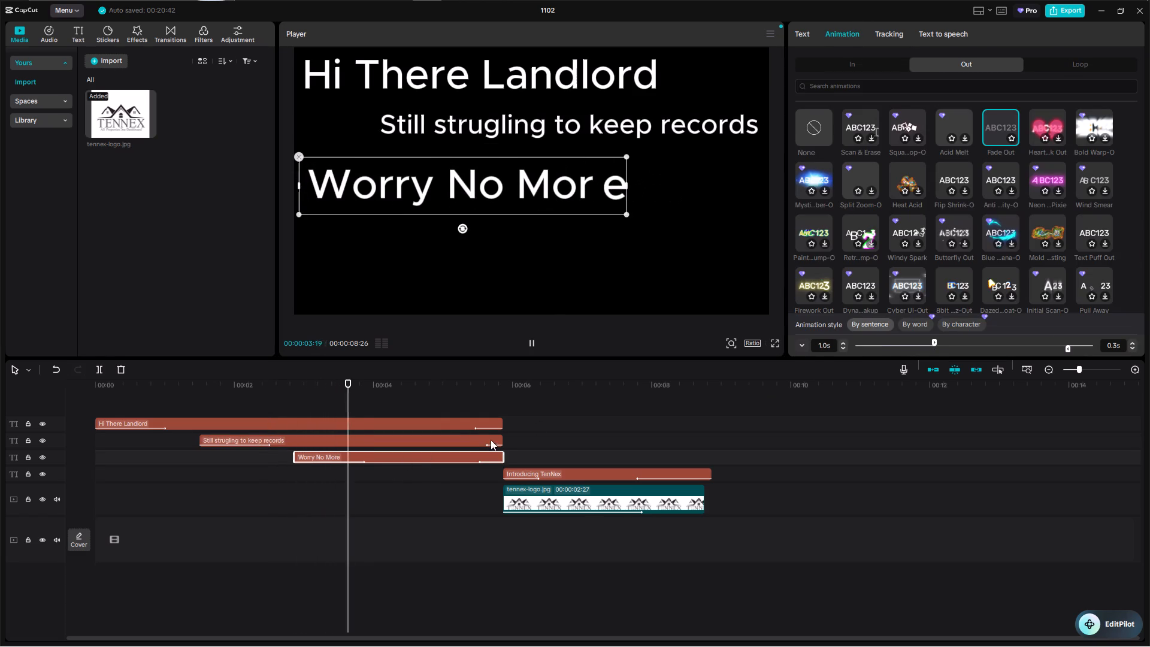
Set the Fade Out animation duration of the "Hi There Landlord" text to 1.0 s.
click(474, 427)
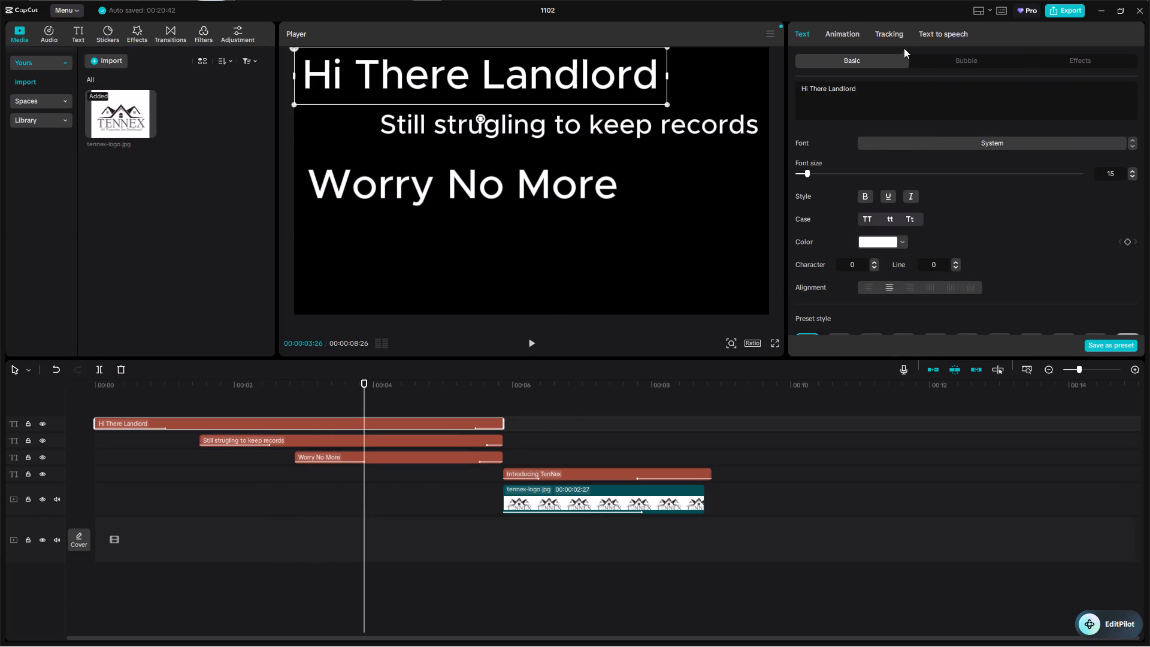
click(837, 26)
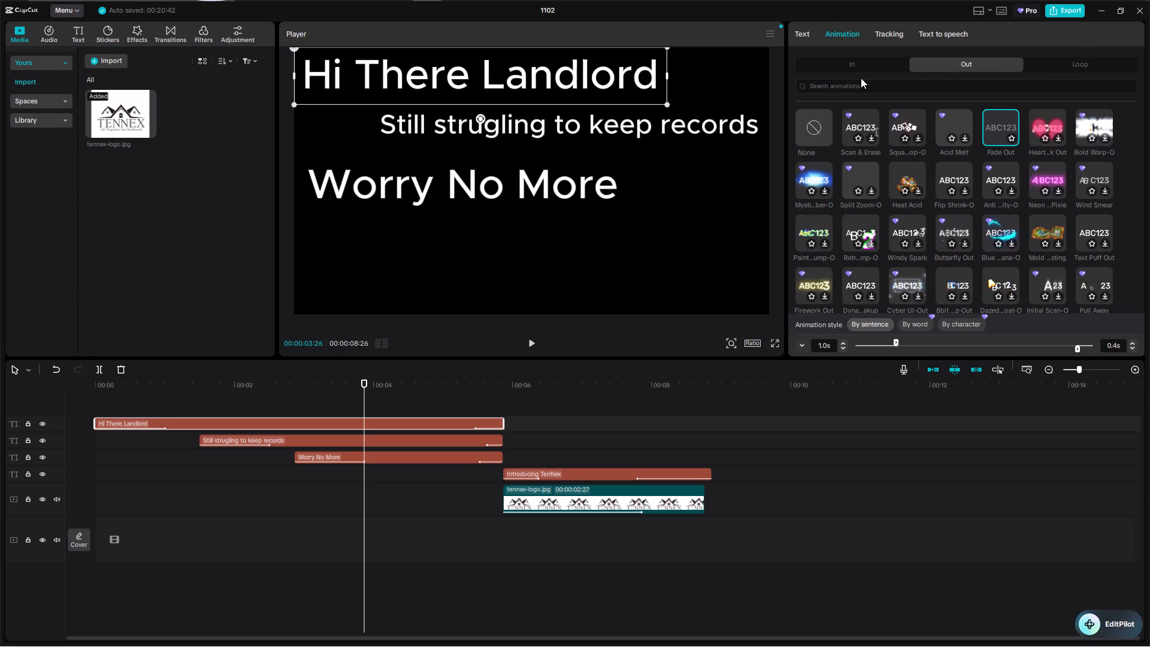
drag(1075, 346, 1060, 350)
drag(1060, 350, 1052, 353)
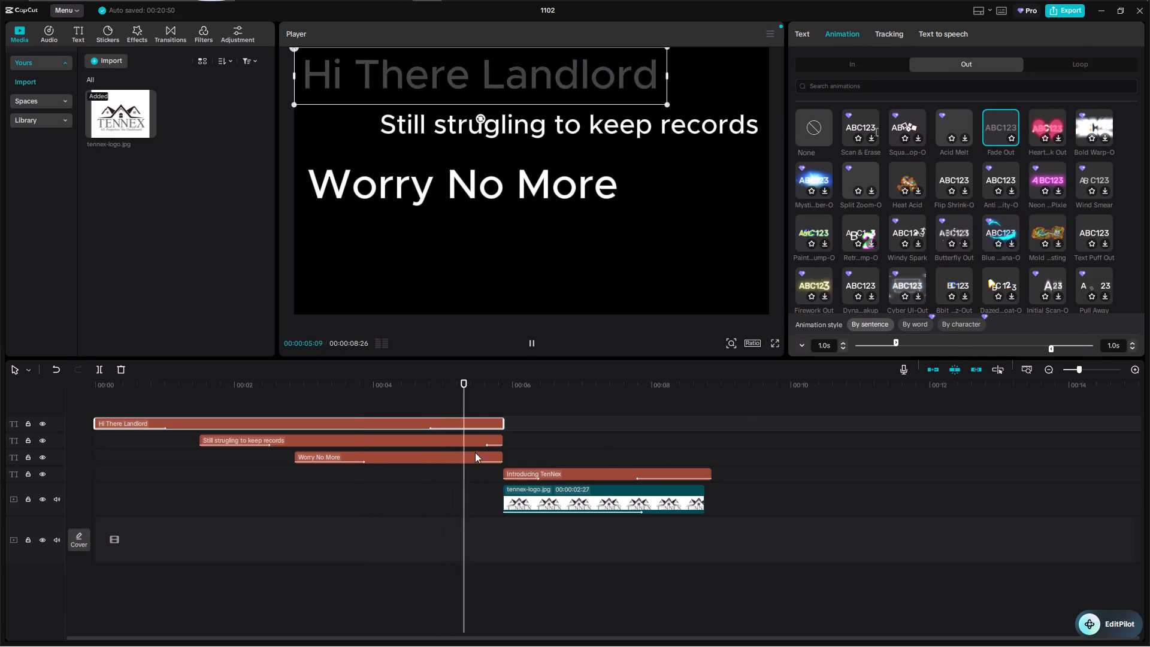
Lengthen the Fade Out animation of the "Still strugling to keep records" text to about 1 s.
click(474, 443)
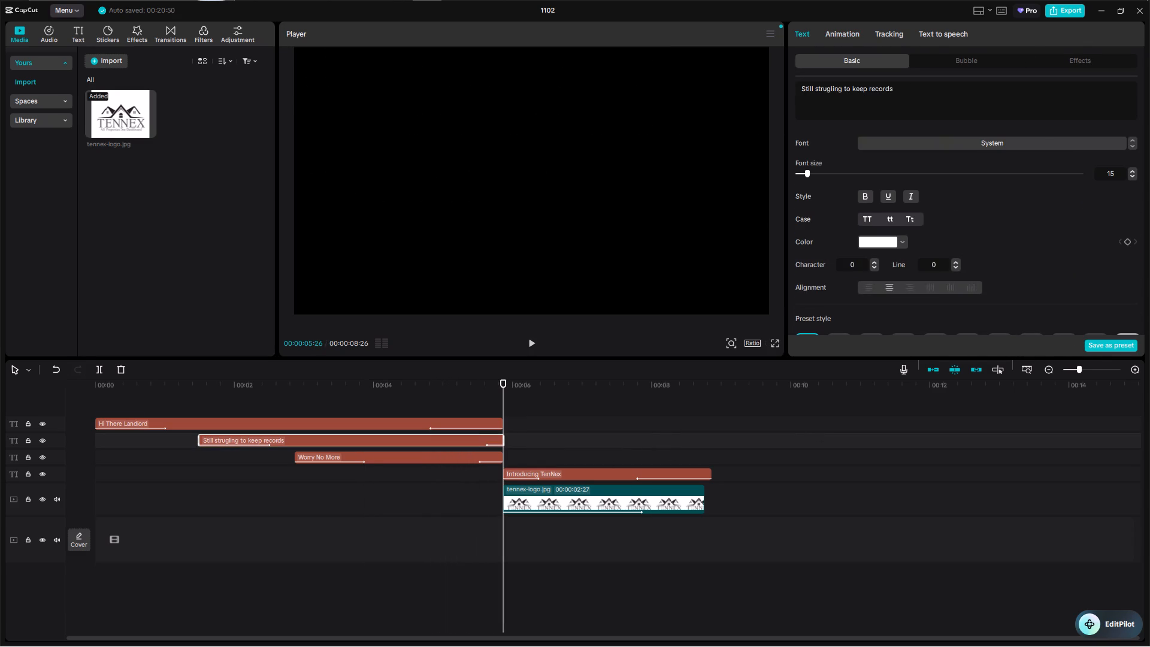
click(845, 34)
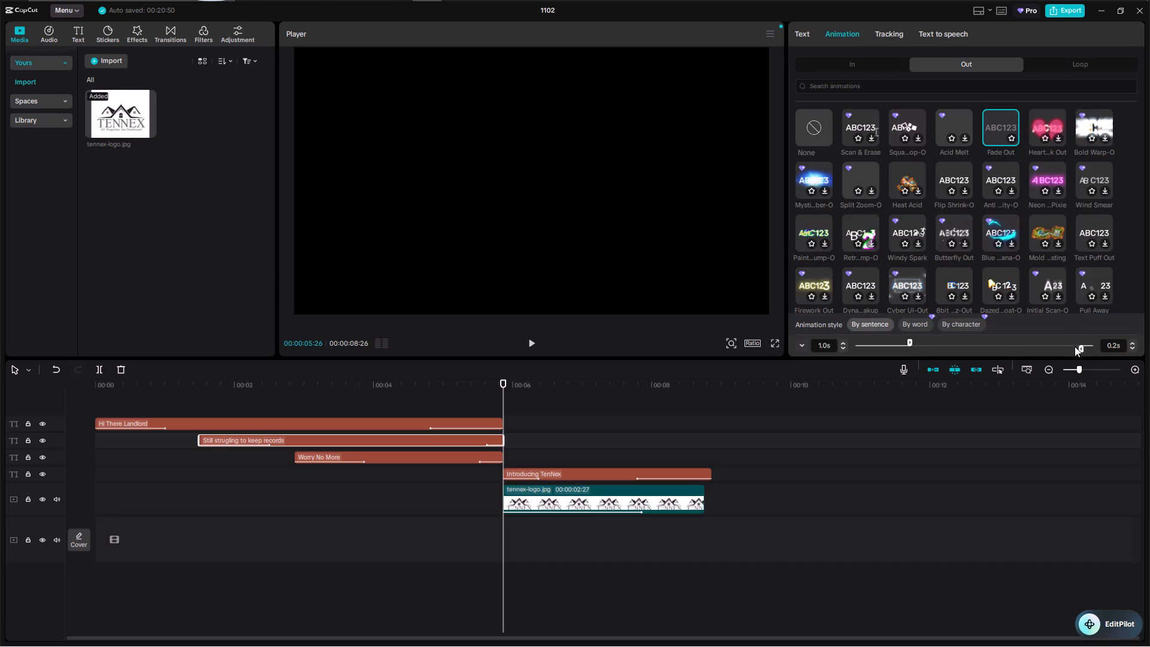
drag(1080, 349, 1037, 347)
Set the entrance animation duration of the "Introducing TenNex" text to 1.0 s.
click(563, 479)
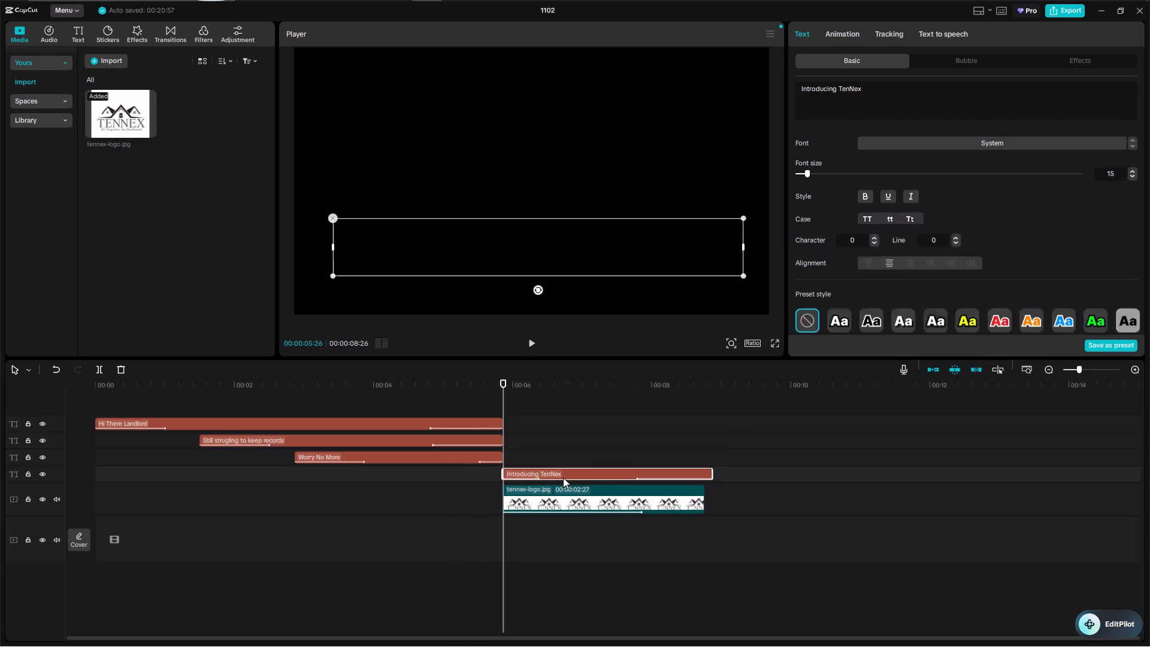
click(854, 29)
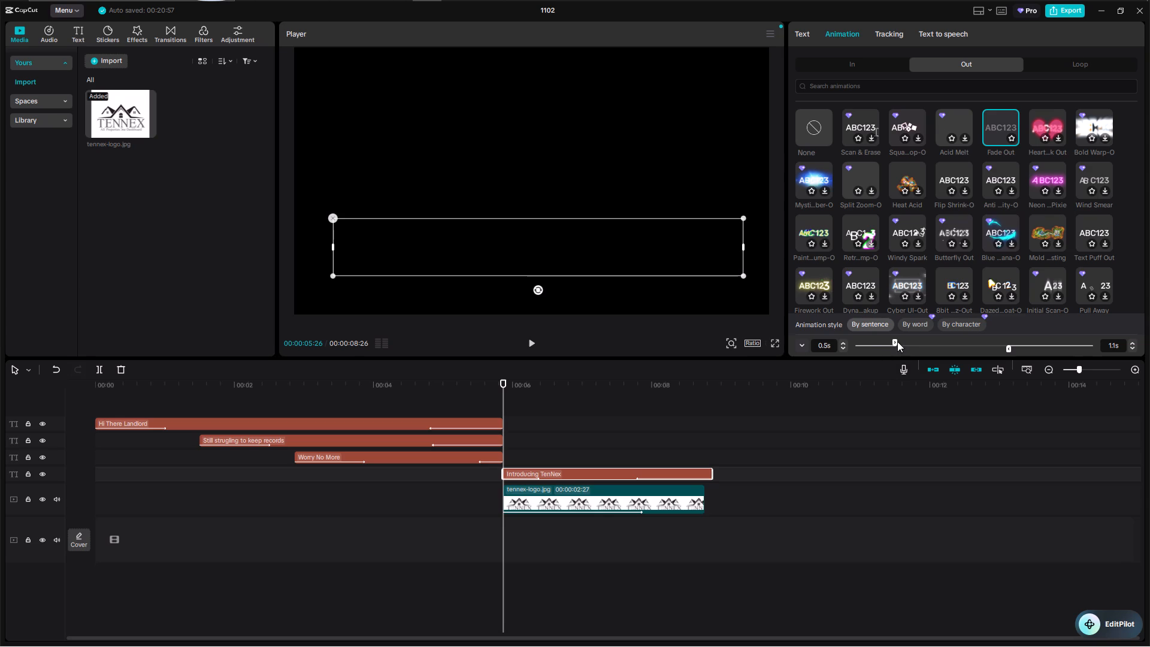
drag(894, 341, 914, 344)
drag(914, 344, 925, 346)
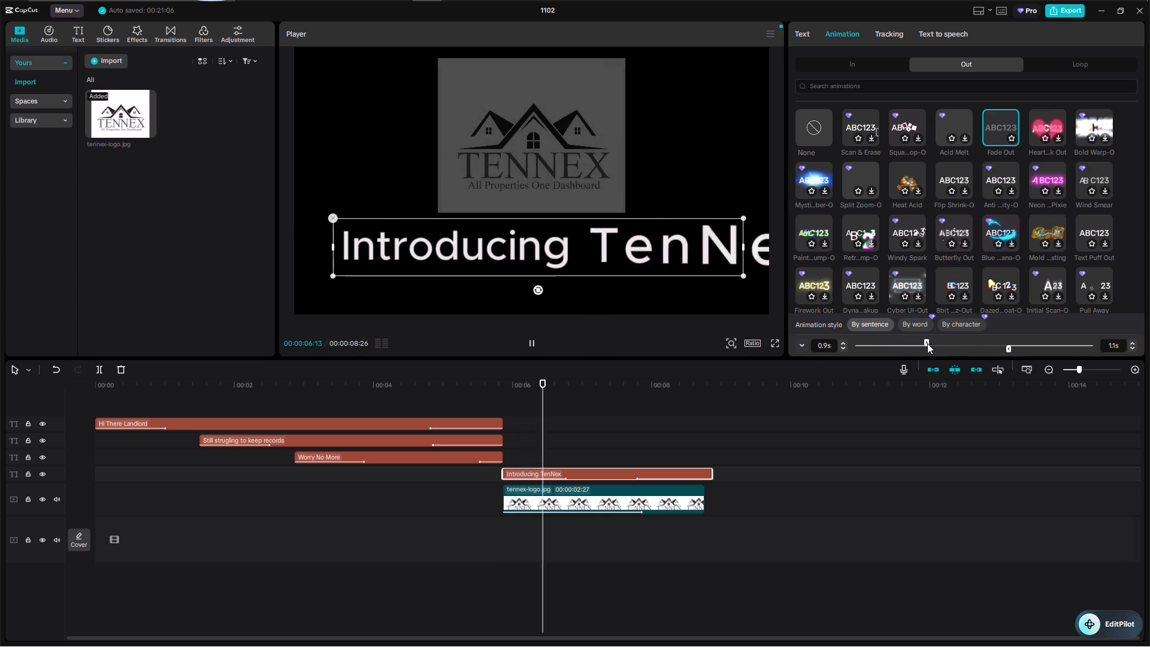
drag(925, 343, 932, 343)
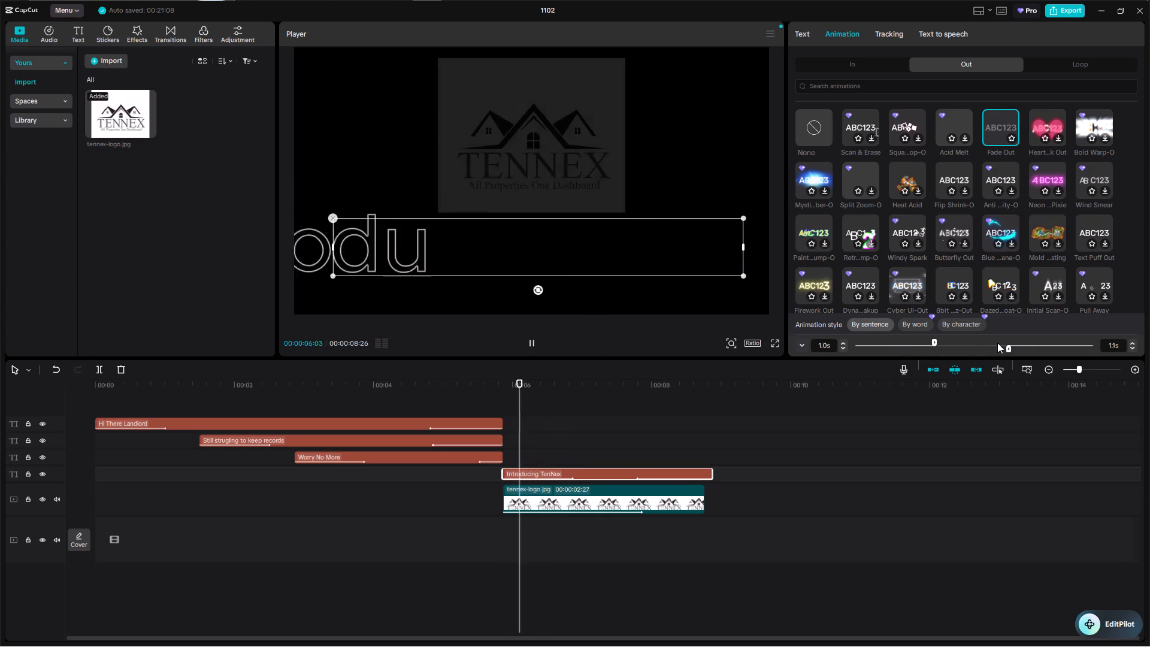
Shorten the Fade In animation of the tennex-logo.jpg clip to 1.0 s.
click(687, 497)
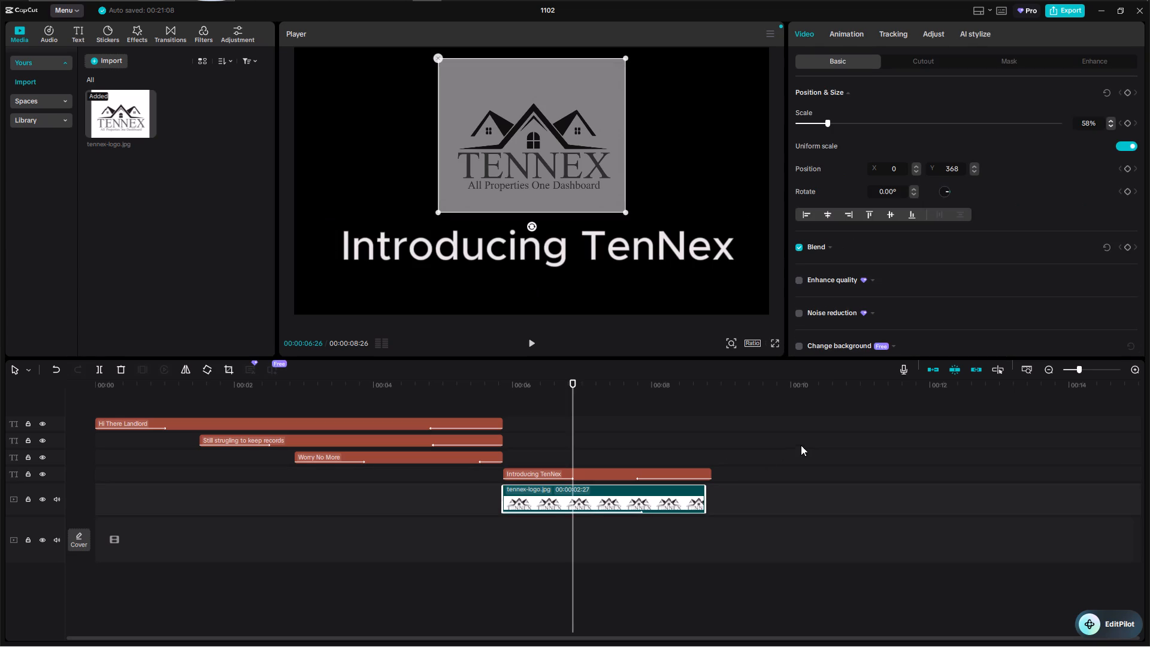
click(857, 37)
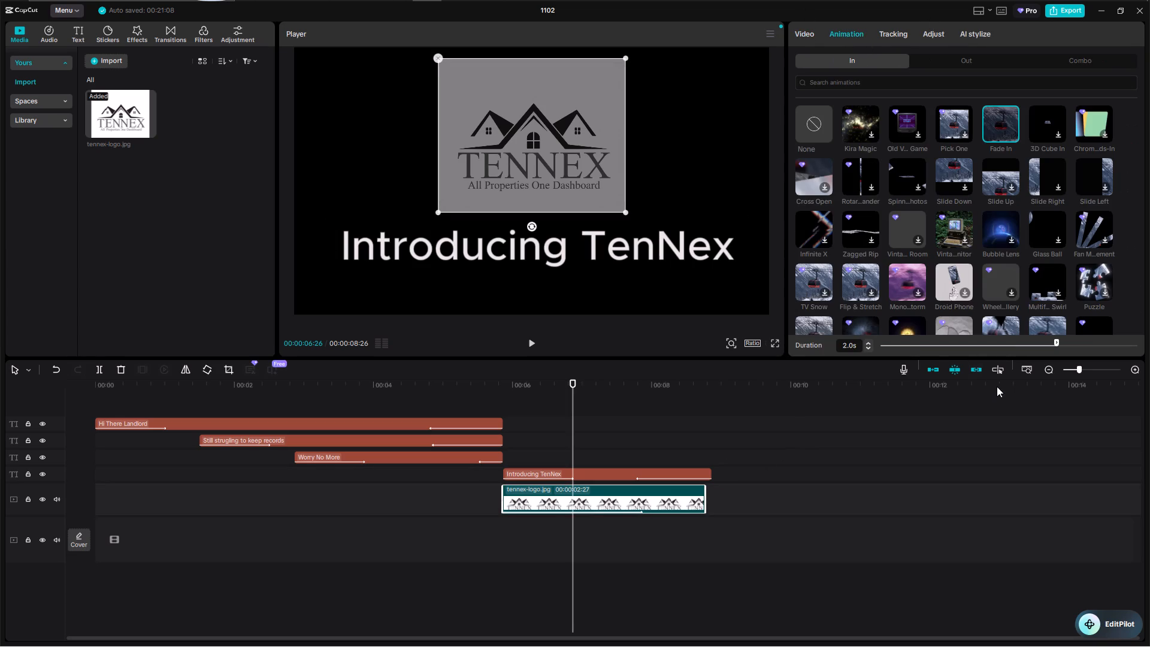
drag(1057, 340, 1010, 356)
drag(1010, 356, 972, 362)
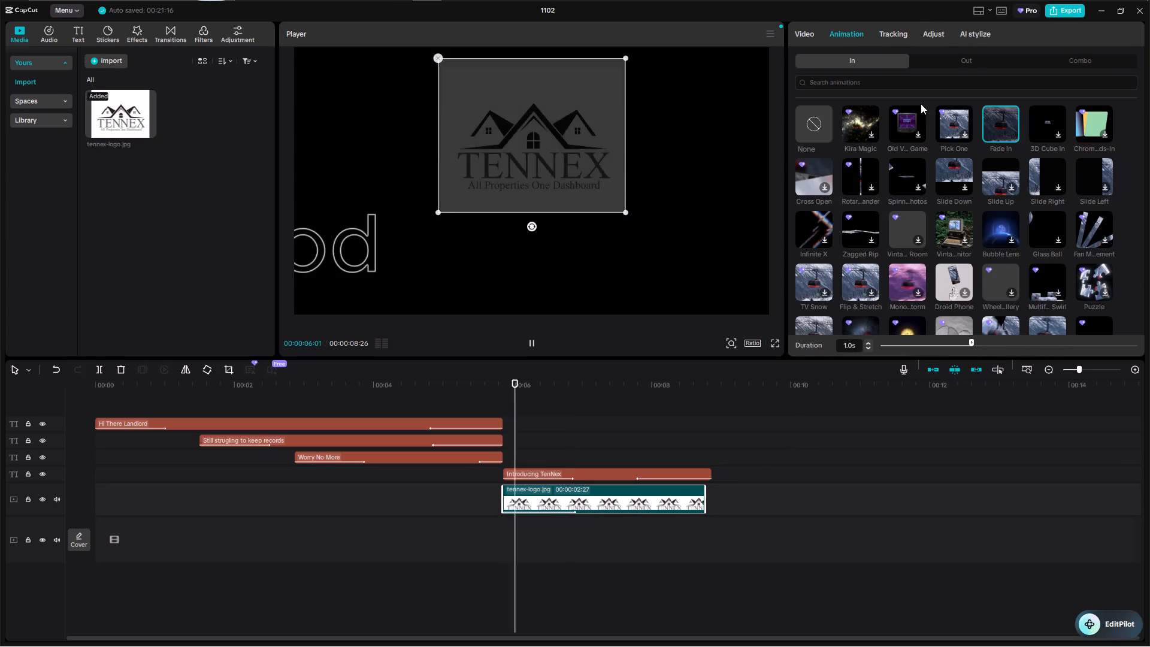
Apply the Fade Out exit animation to the tennex-logo.jpg clip with a duration of 1.0 s.
click(972, 59)
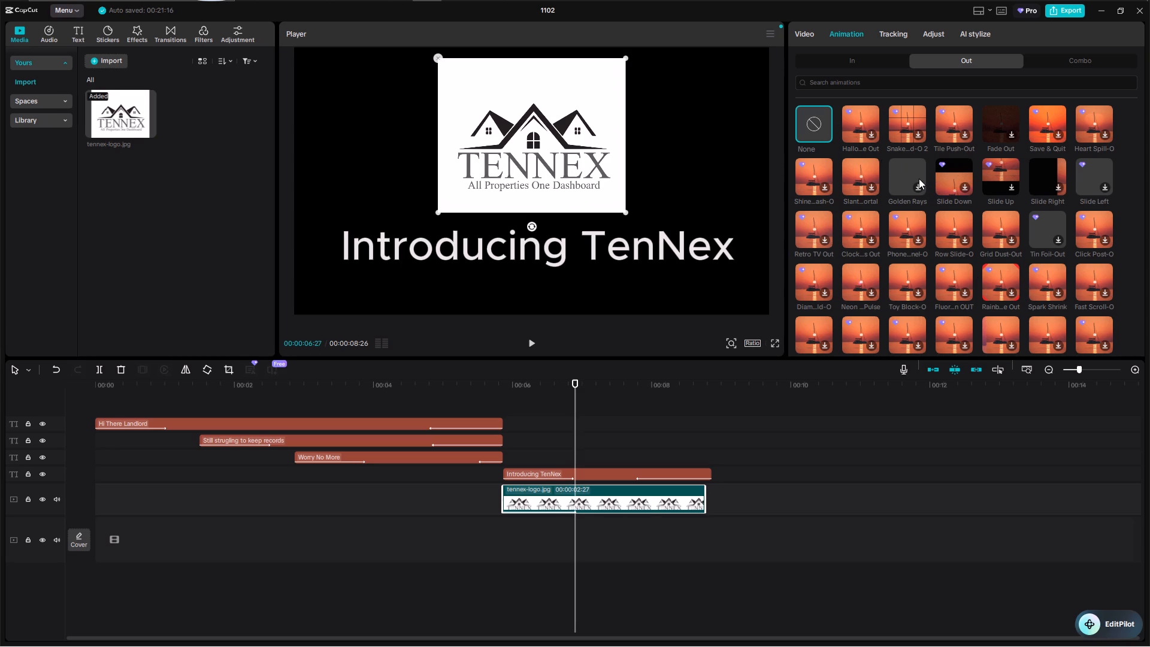
click(1001, 124)
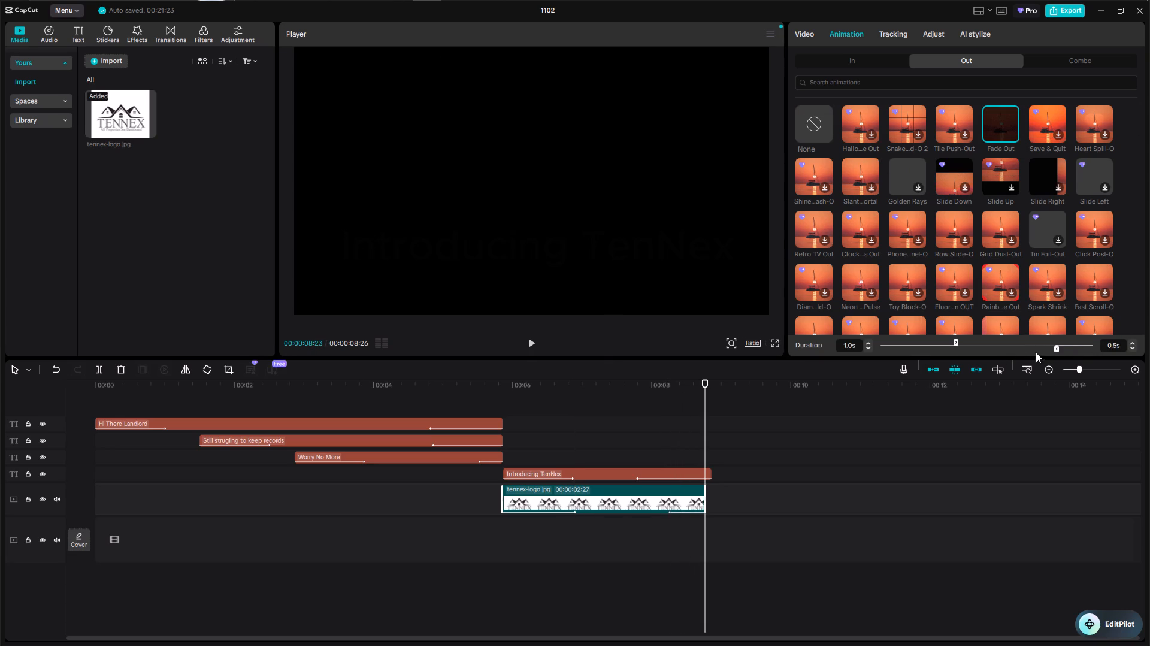
drag(1055, 346, 1028, 352)
drag(1028, 352, 1013, 350)
drag(1013, 350, 1020, 350)
Extend the end of the "Introducing TenNex" text clip to about 10 s on the timeline.
click(695, 476)
drag(713, 471, 754, 476)
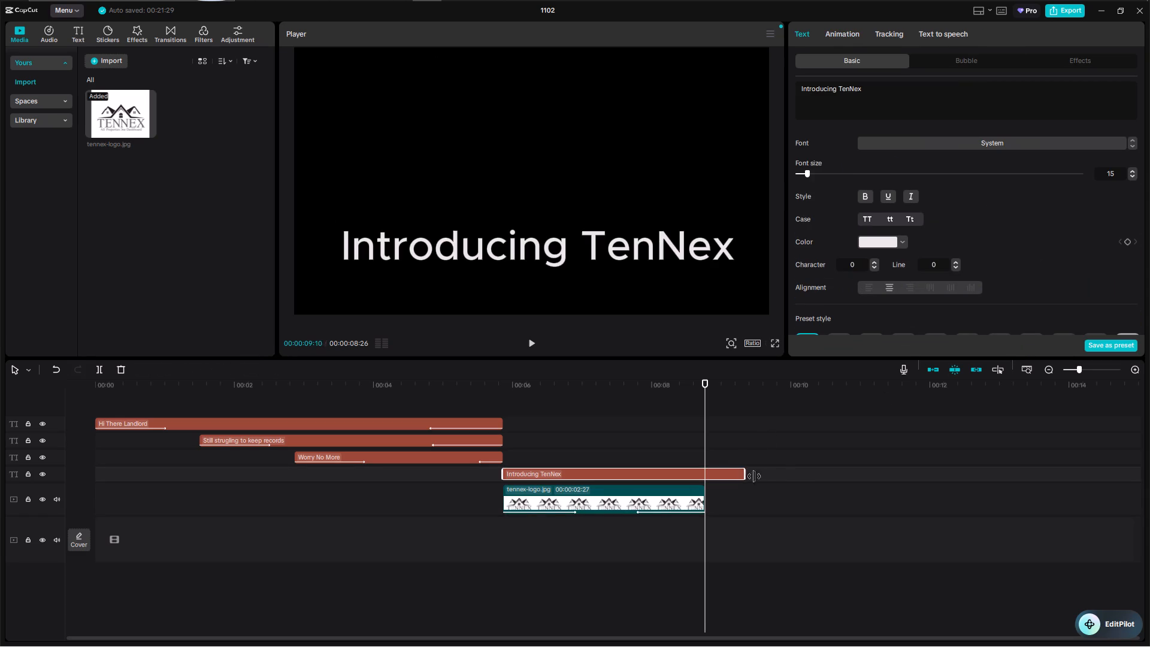
drag(754, 476, 789, 477)
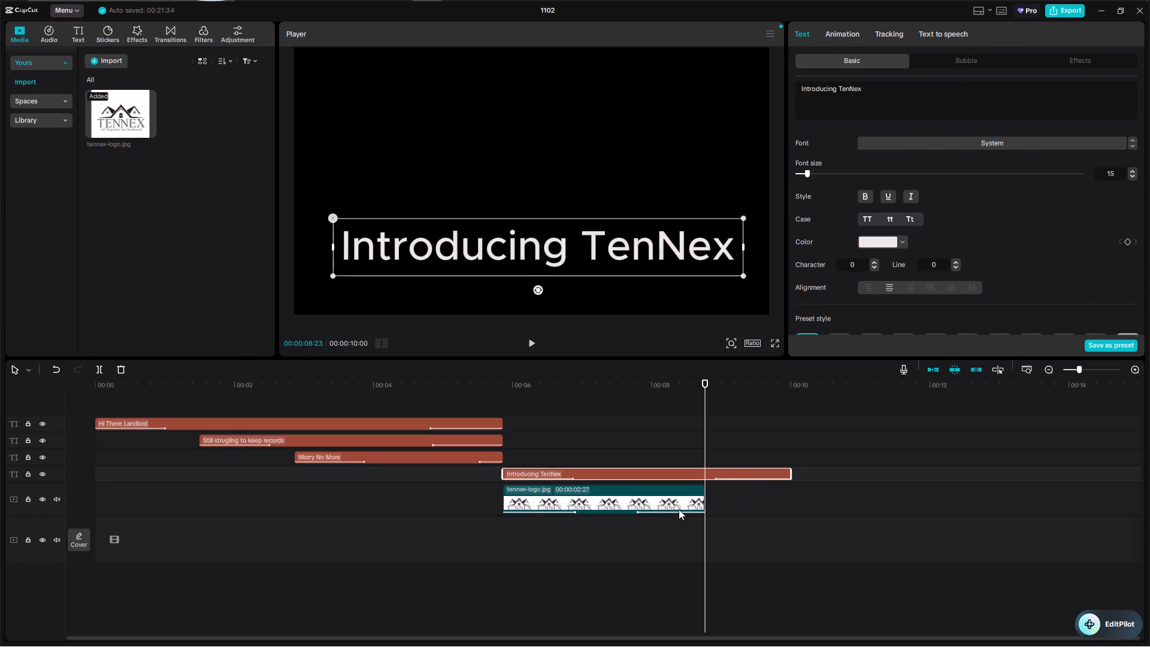
Lengthen the tennex-logo.jpg clip to 00:00:04:04 so it ends together with the "Introducing TenNex" text.
click(711, 498)
click(692, 501)
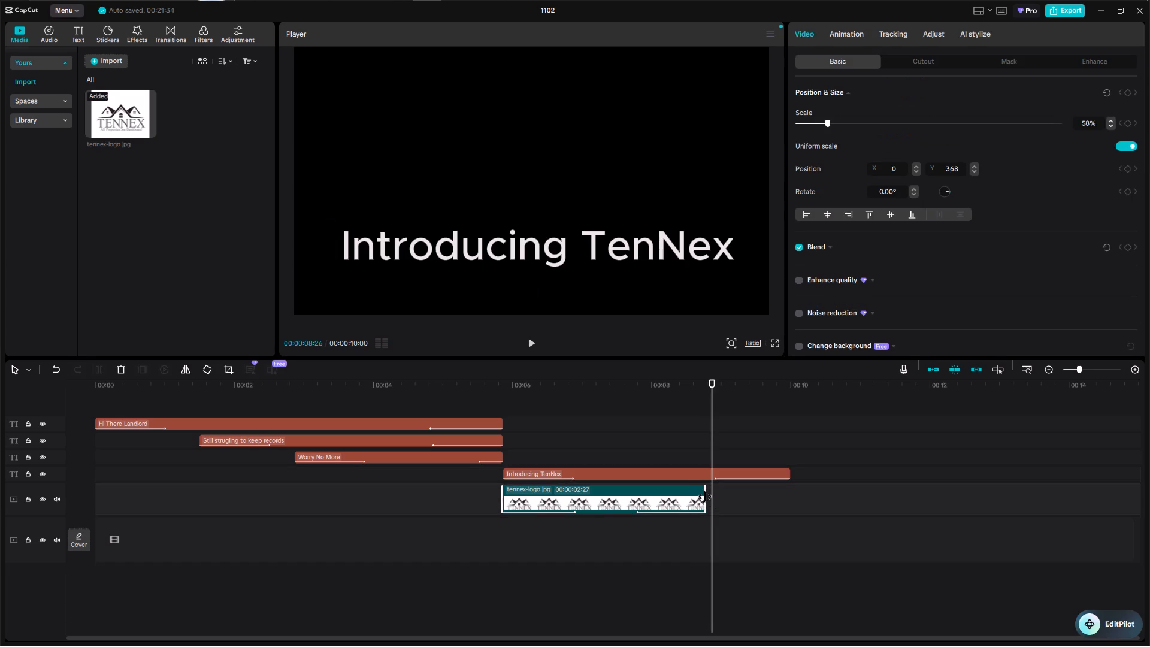
drag(705, 497, 785, 507)
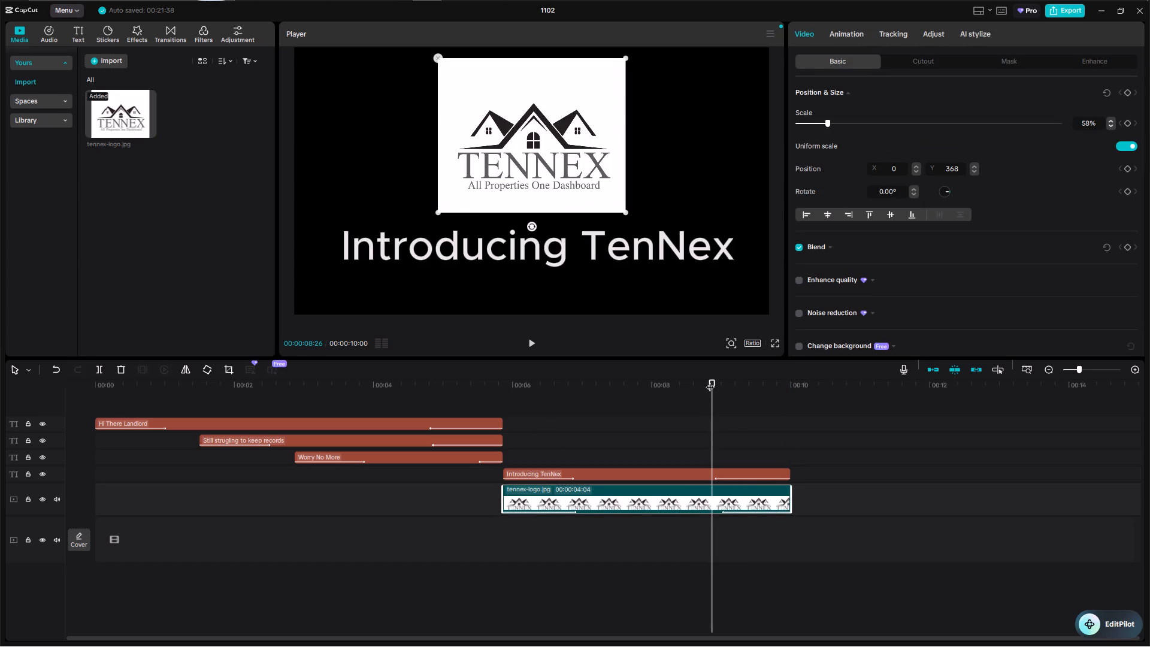
Play the video from the beginning to review the animations and the extended title and logo ending.
drag(712, 381, 40, 357)
click(532, 344)
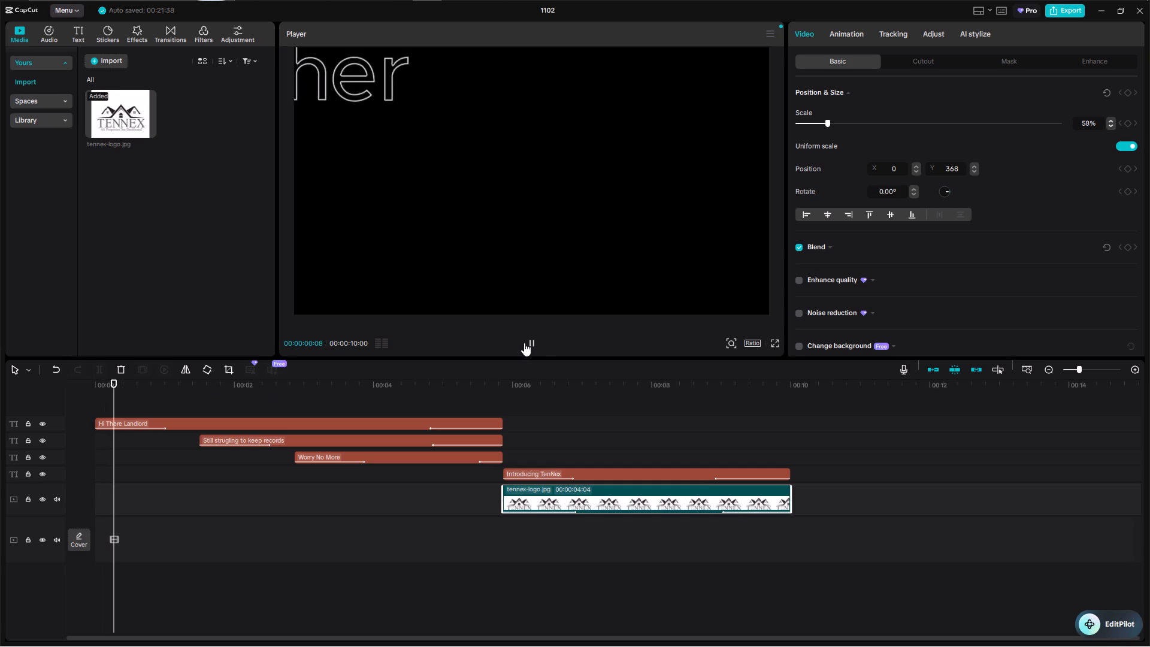